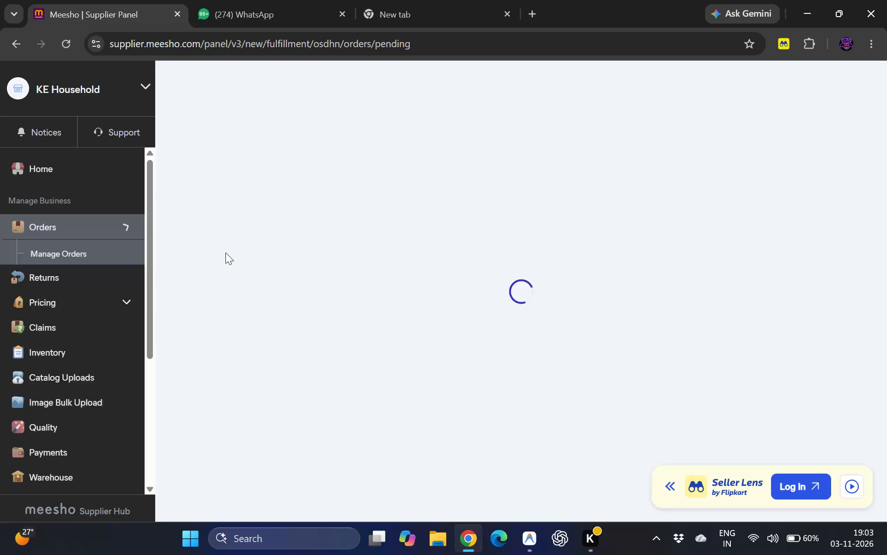
Review the orders that are ready to ship and the cancelled orders.
scroll(432, 415, "down", 2)
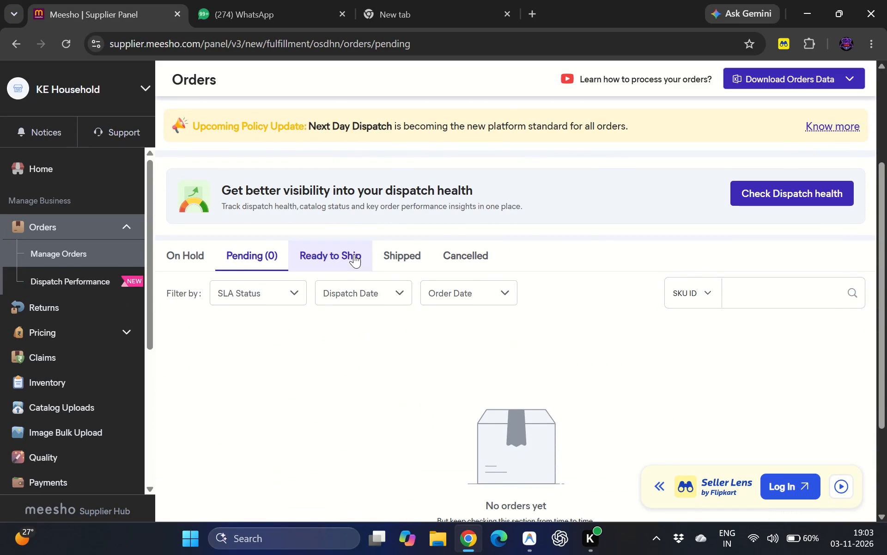
left_click(354, 254)
scroll(450, 259, "down", 3)
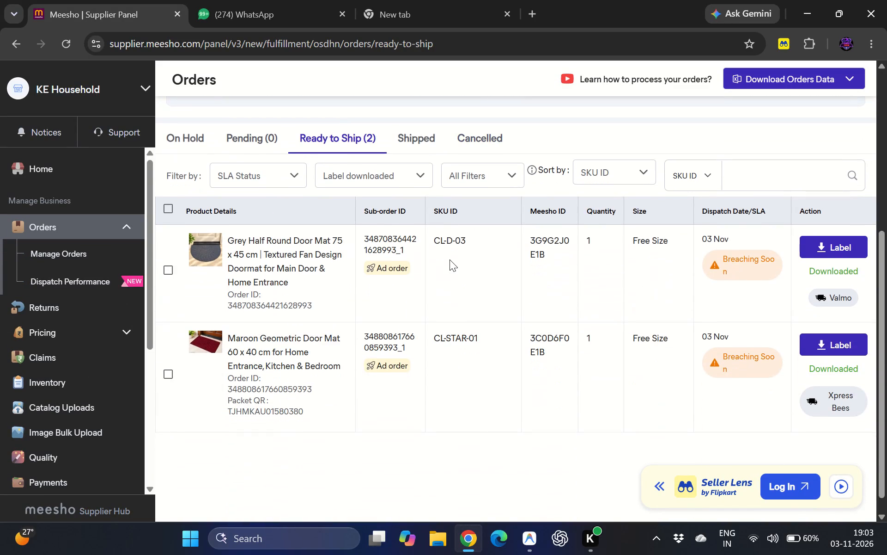
scroll(450, 259, "up", 1)
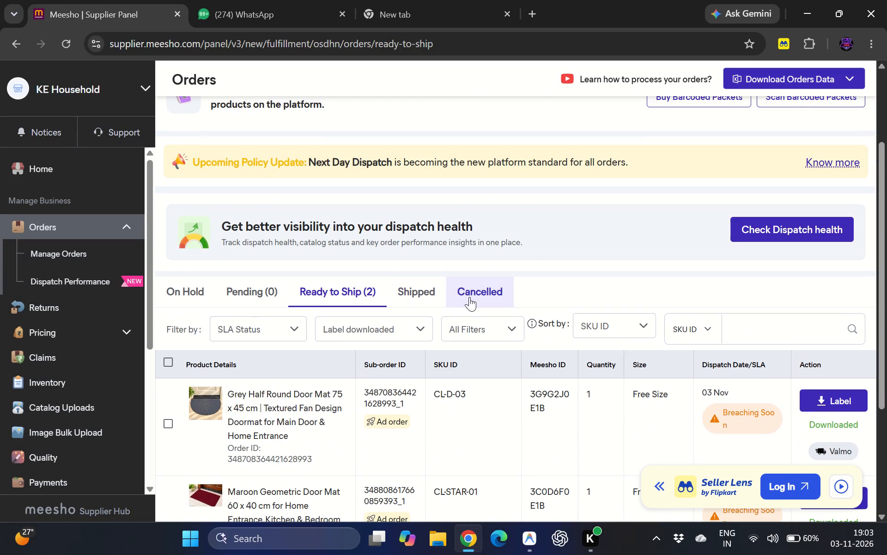
left_click(469, 297)
scroll(469, 297, "down", 3)
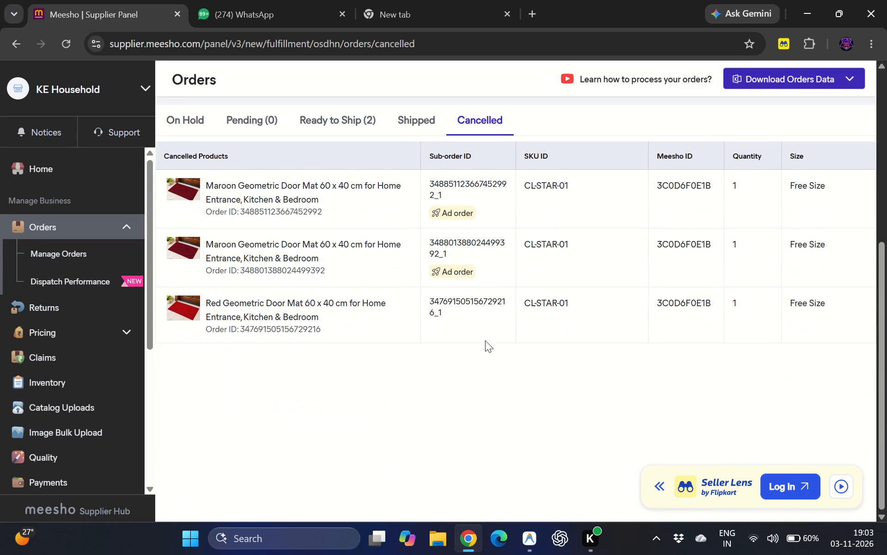
scroll(474, 317, "up", 2)
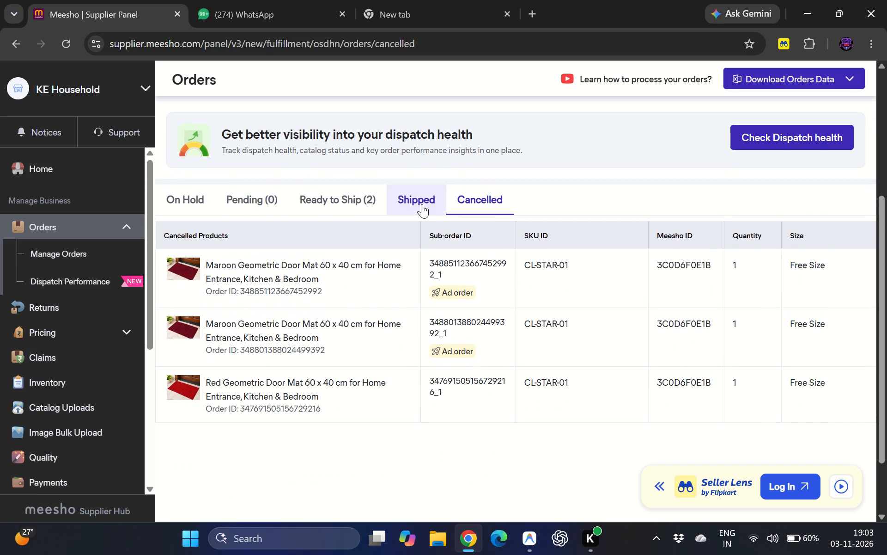
Examine the list of shipped orders, including their SKUs and delivery partners.
left_click(422, 204)
scroll(479, 389, "down", 7)
scroll(479, 389, "up", 5)
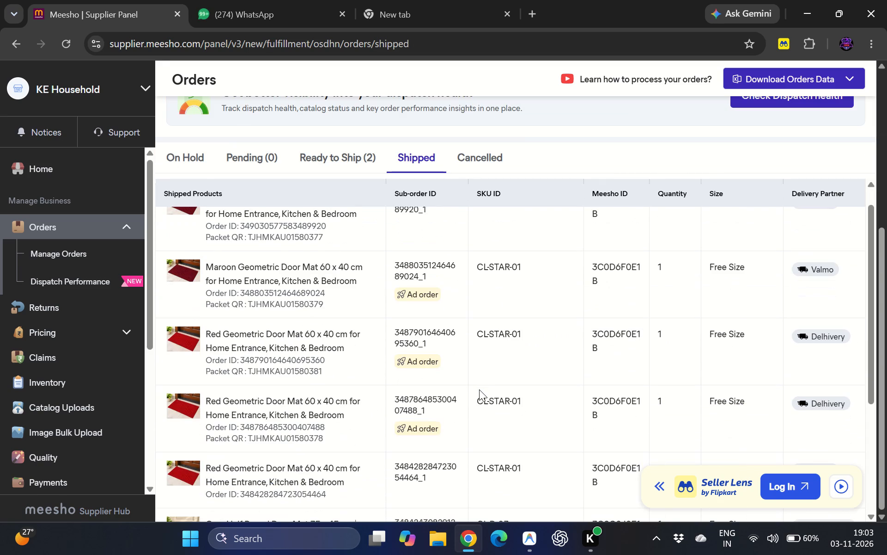
scroll(479, 389, "down", 3)
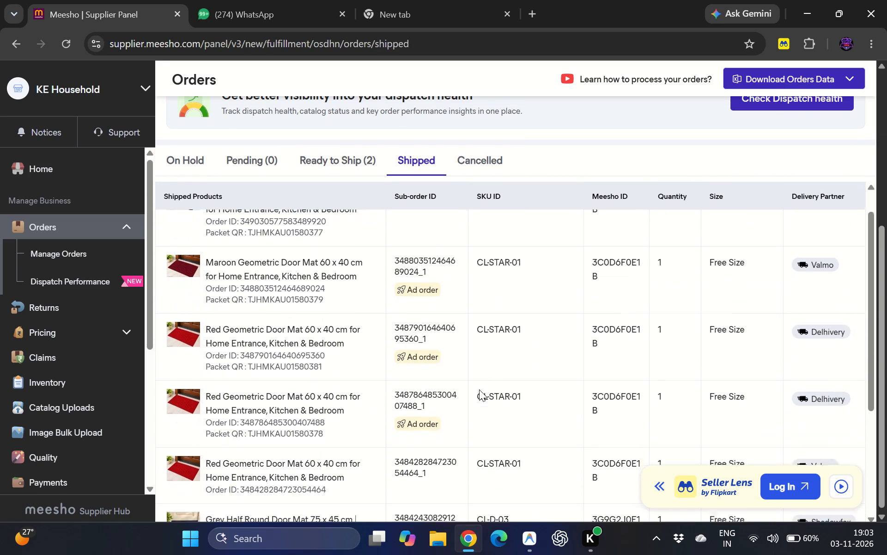
scroll(479, 389, "down", 4)
scroll(479, 389, "up", 2)
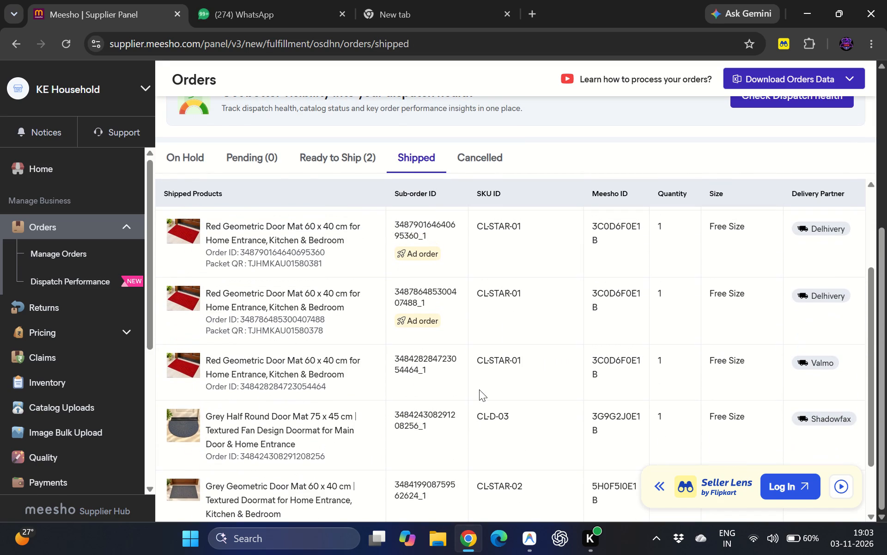
scroll(479, 389, "up", 9)
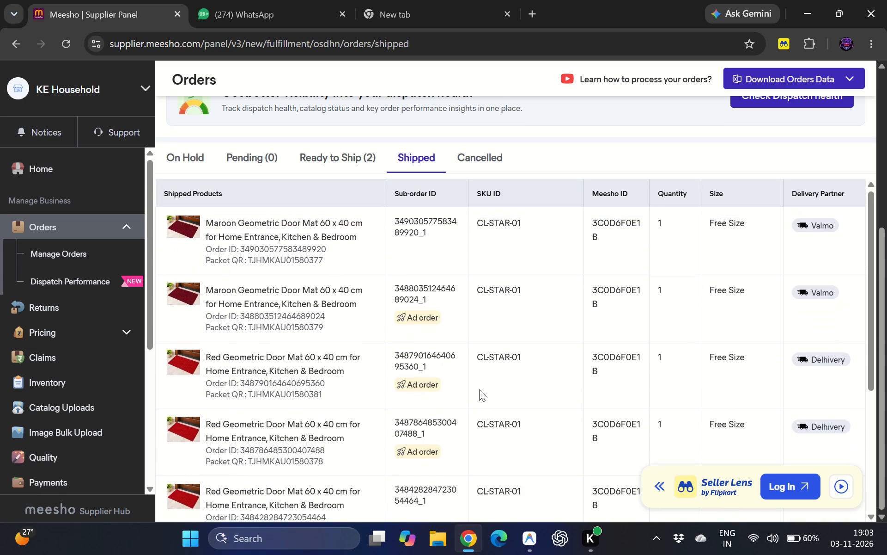
scroll(479, 389, "up", 3)
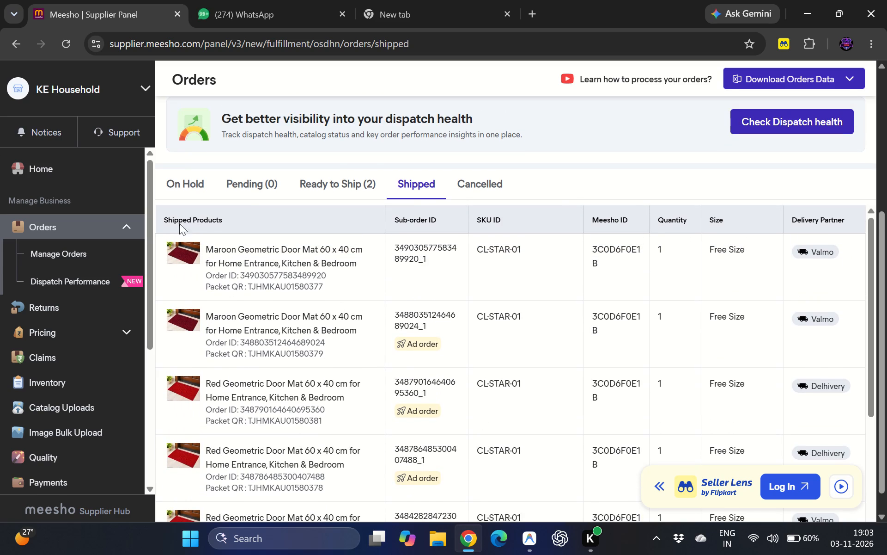
Open the next 7 days' upcoming payments and view the order breakdown of the 11 Nov 2026 payment.
scroll(84, 361, "down", 2)
left_click(82, 360)
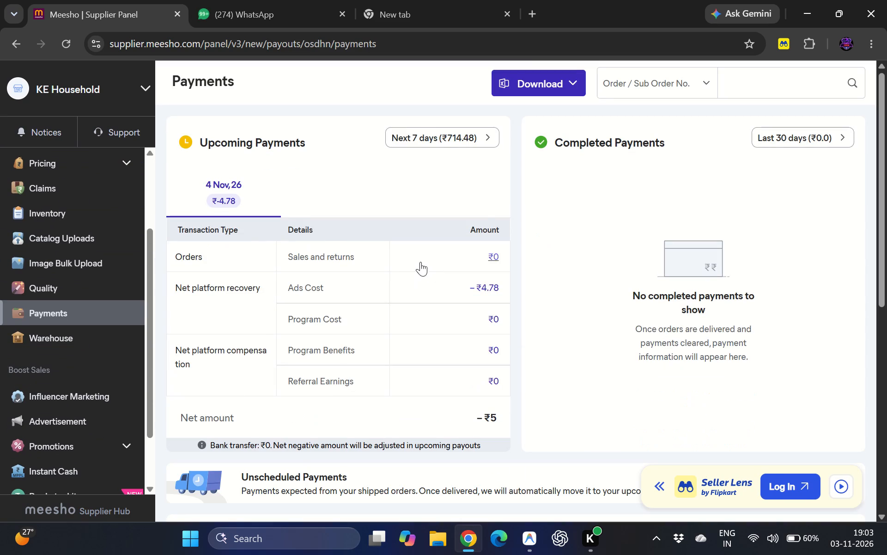
left_click(480, 137)
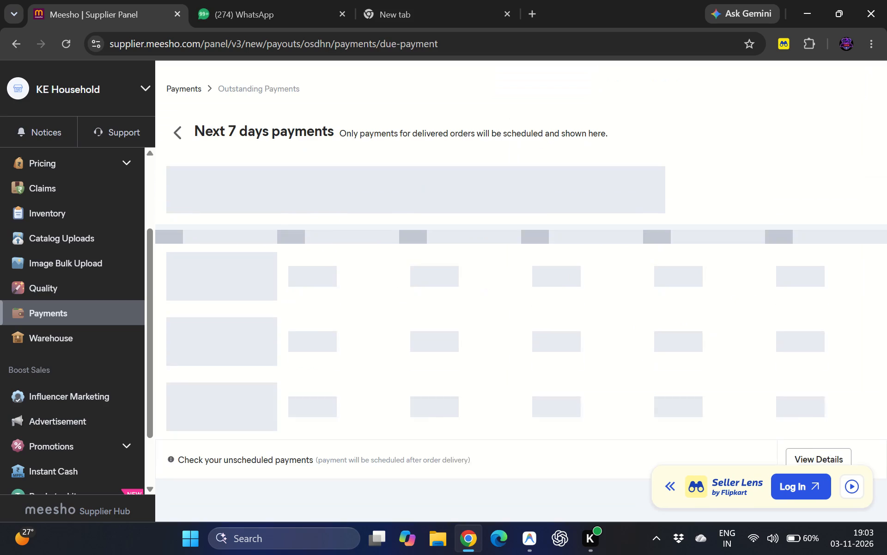
scroll(530, 238, "down", 1)
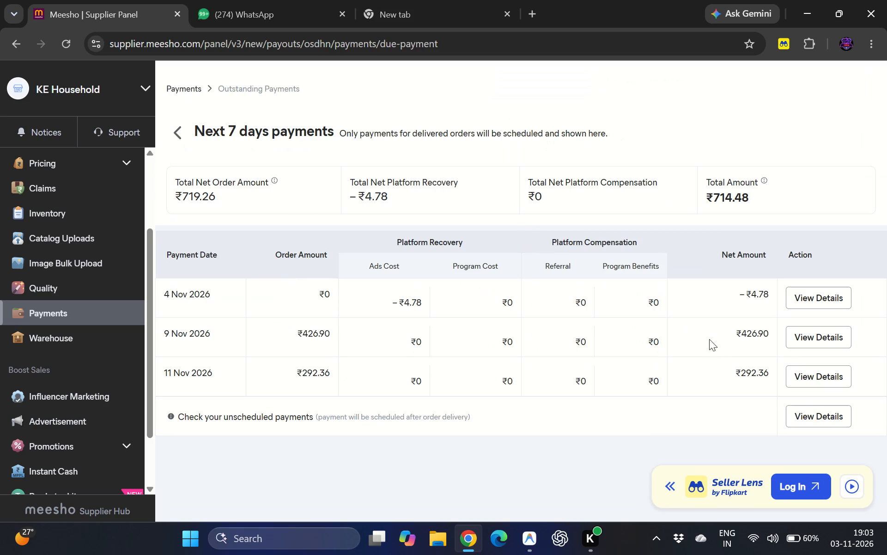
left_click(824, 372)
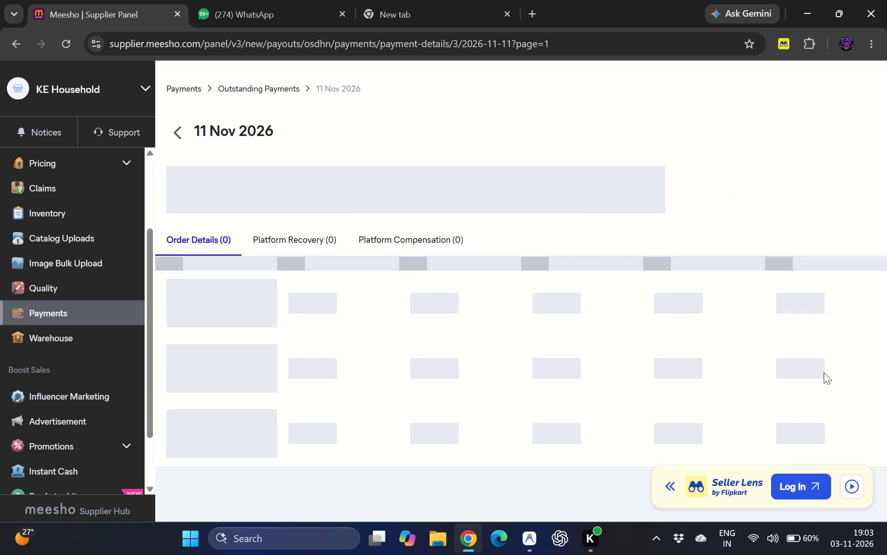
scroll(764, 305, "left", 1)
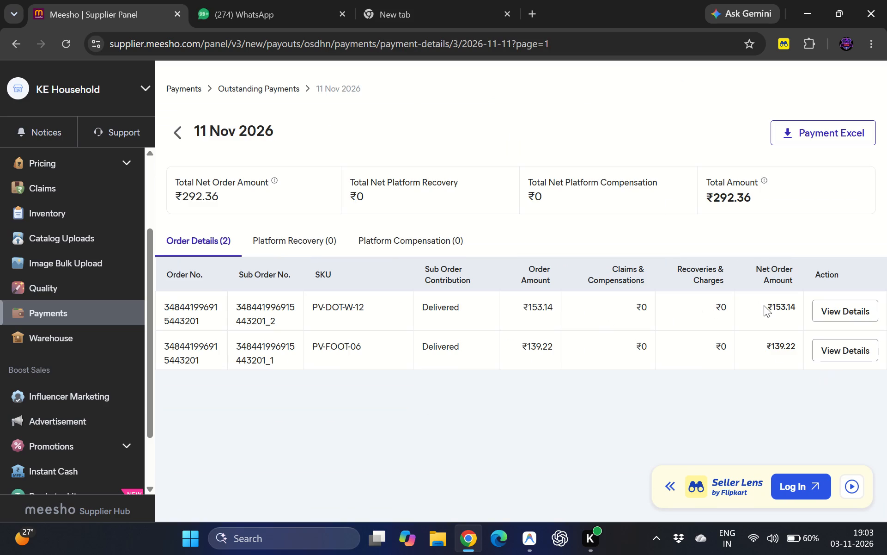
Check the settlement details of the PV-DOT-W-12 and PV-FOOT-06 orders in the 11 Nov 2026 payment, closing each one.
left_click(846, 316)
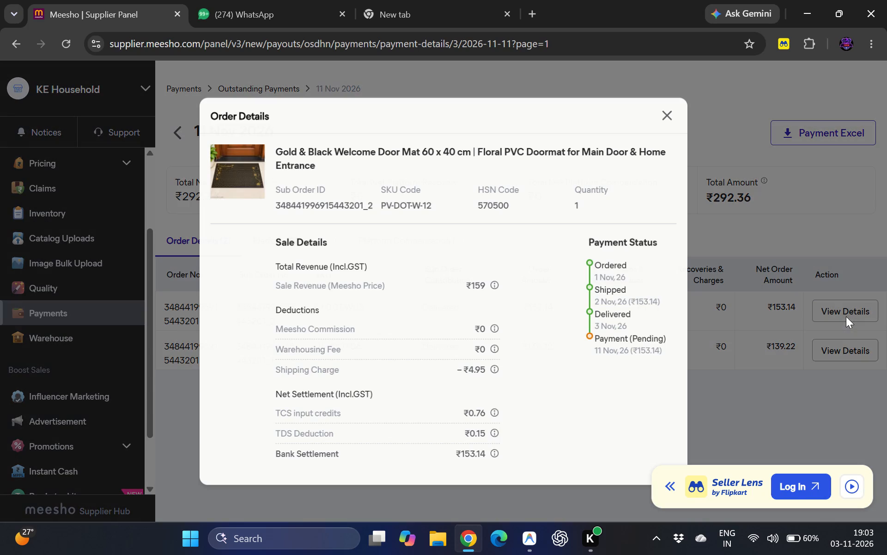
scroll(470, 358, "down", 1)
left_click(704, 405)
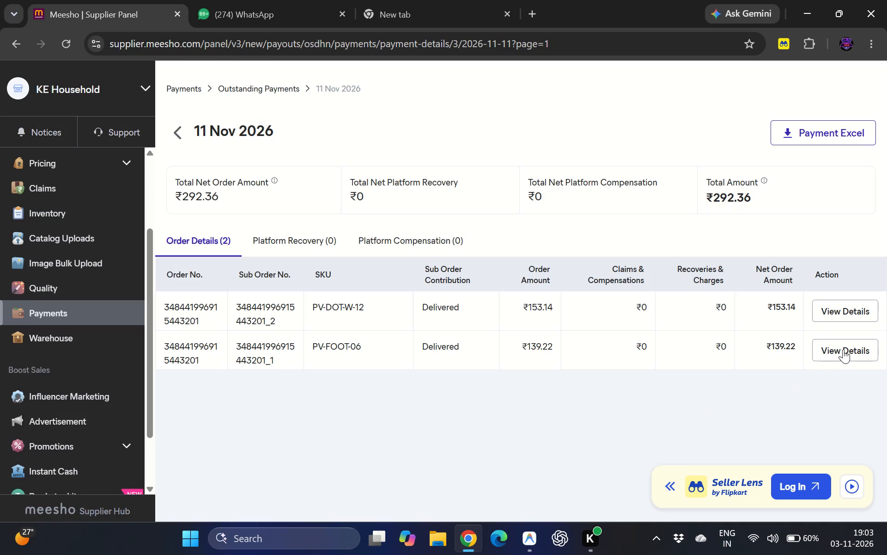
left_click(843, 349)
scroll(466, 429, "down", 2)
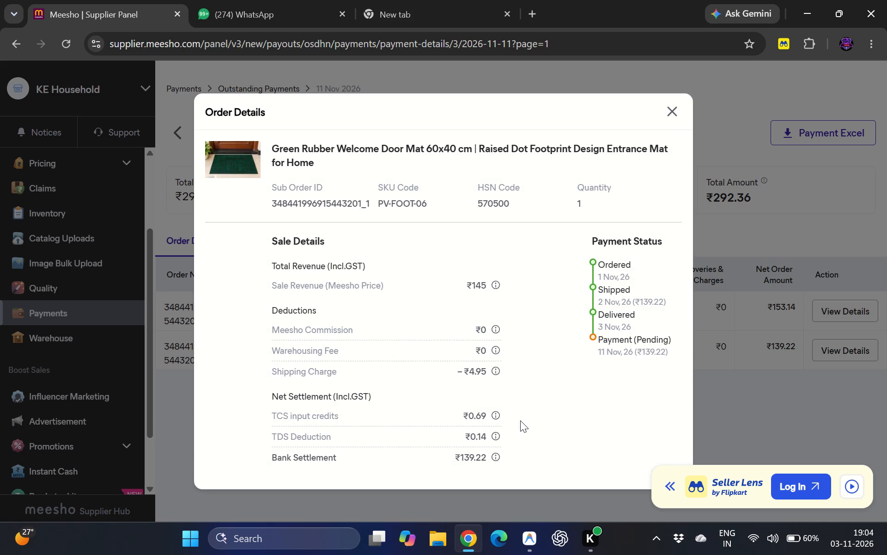
left_click(710, 383)
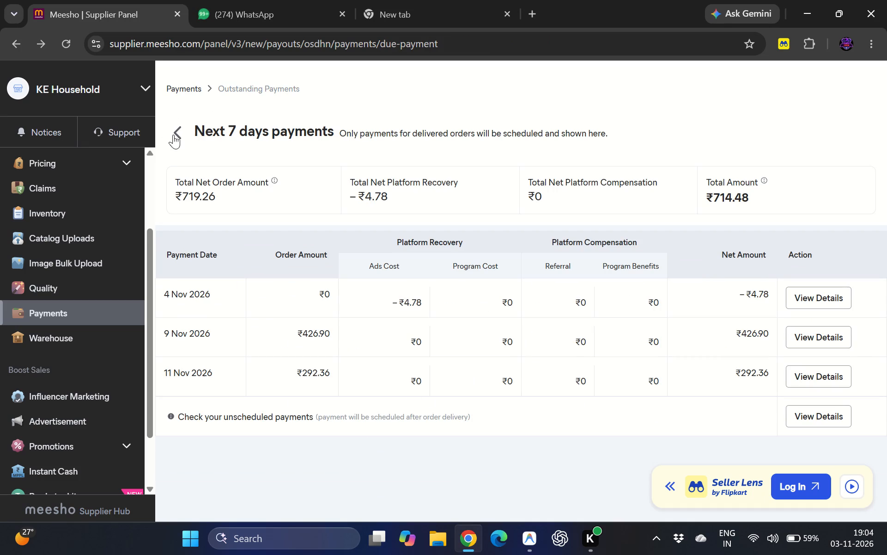
Return to the Payments page and open the unscheduled payments details to look through the order list.
left_click(173, 135)
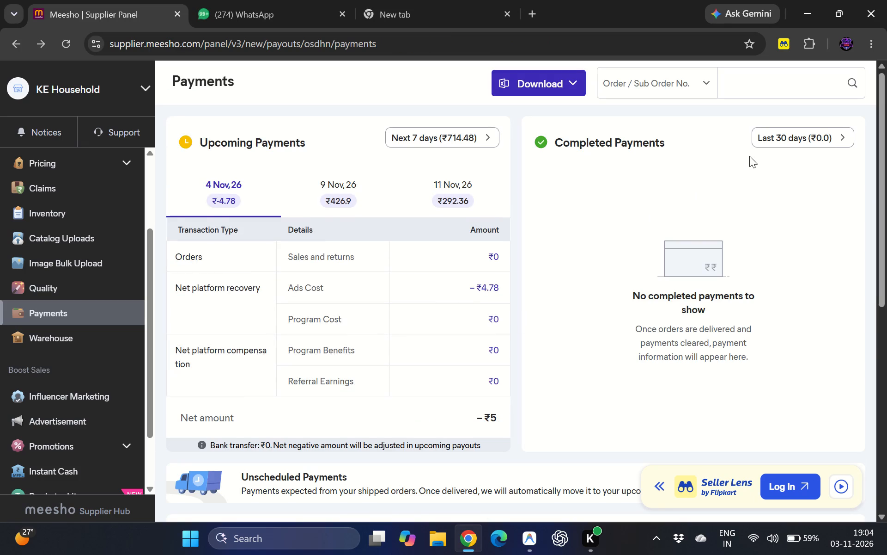
scroll(717, 169, "down", 1)
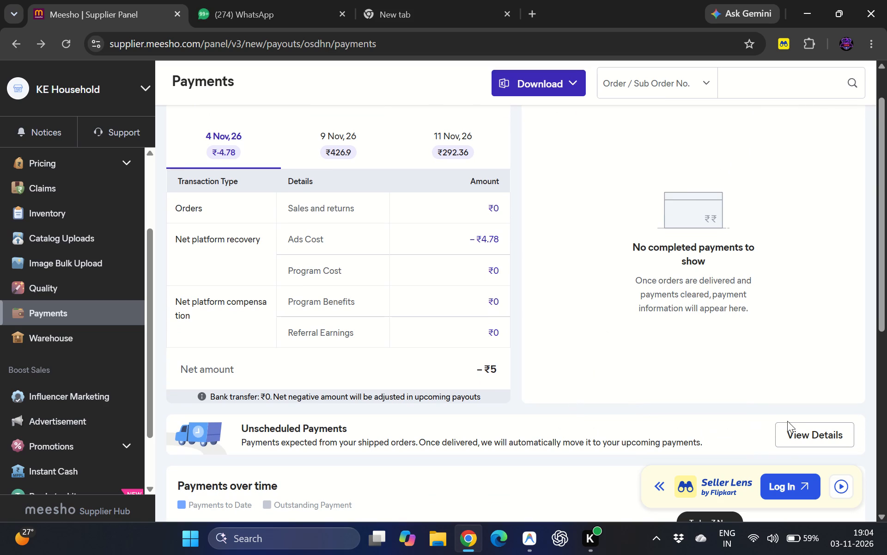
left_click(792, 423)
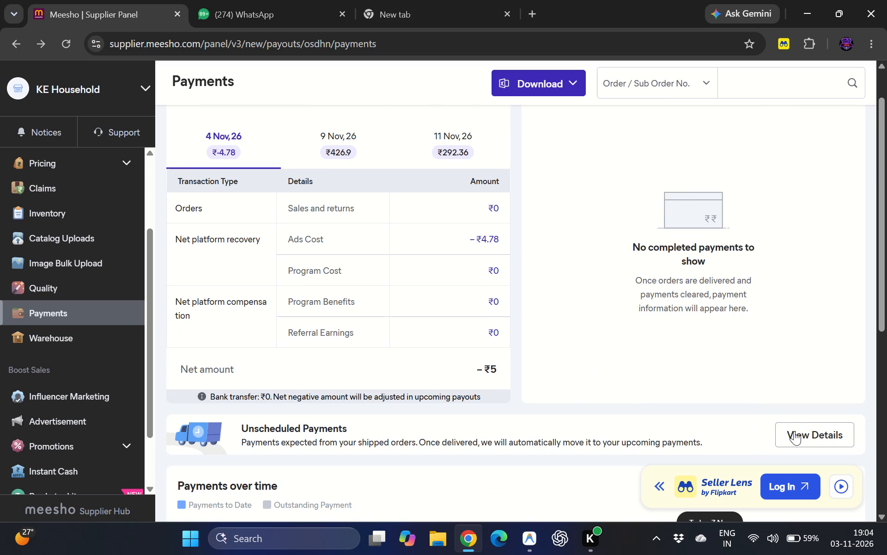
left_click(794, 431)
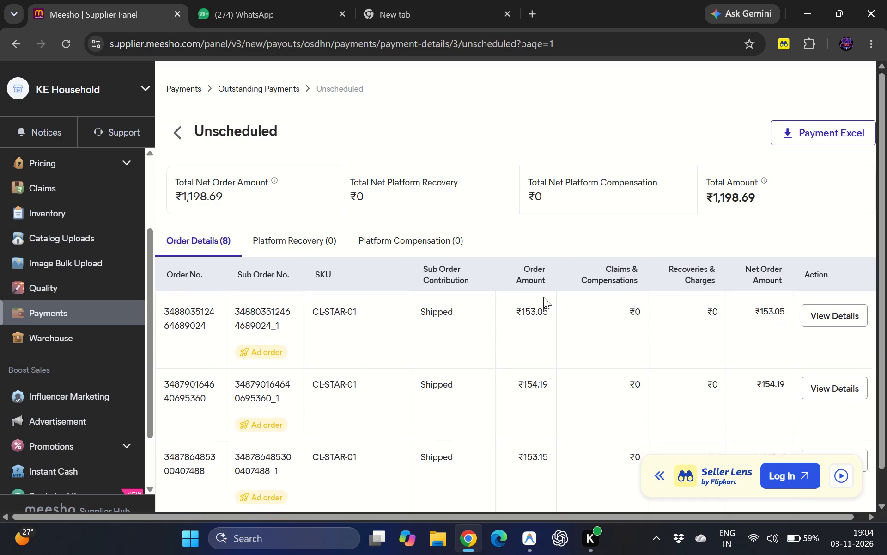
scroll(589, 186, "down", 1)
scroll(547, 333, "up", 1)
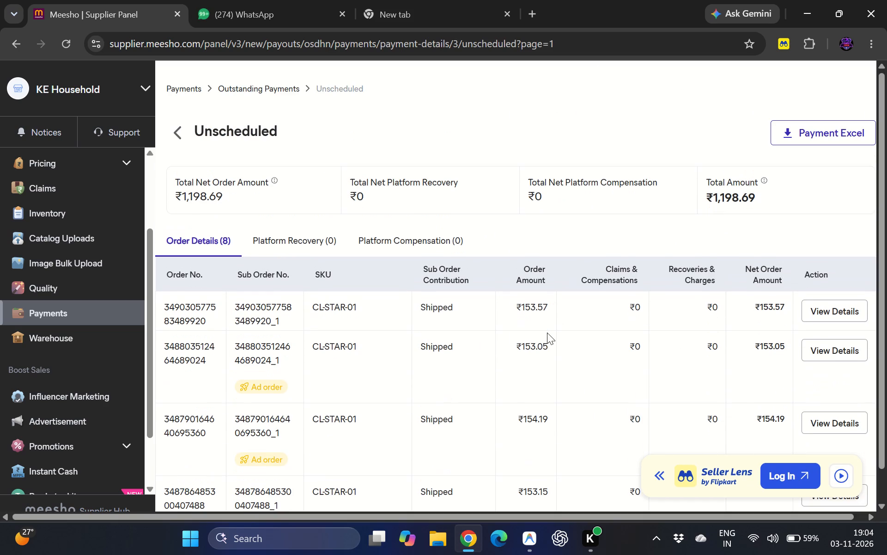
Check the settlement details of the ₹153.57 and ₹153.05 CL-STAR-01 orders in the unscheduled payments, closing each one.
left_click(820, 316)
scroll(498, 405, "down", 1)
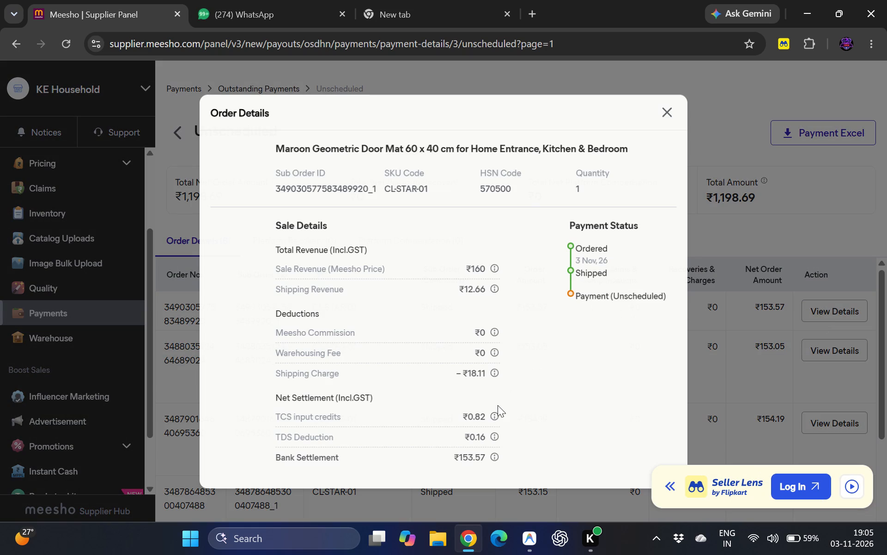
scroll(498, 405, "down", 1)
left_click(705, 203)
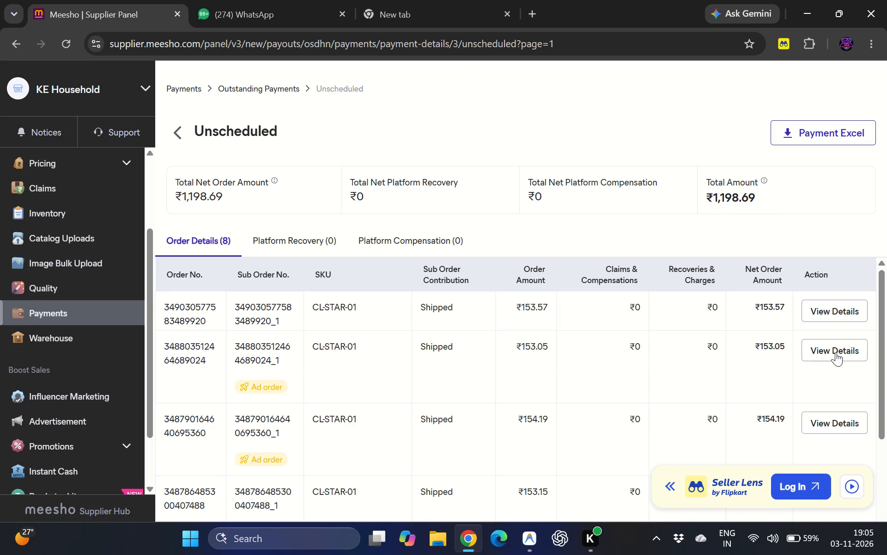
left_click(836, 352)
scroll(465, 376, "down", 2)
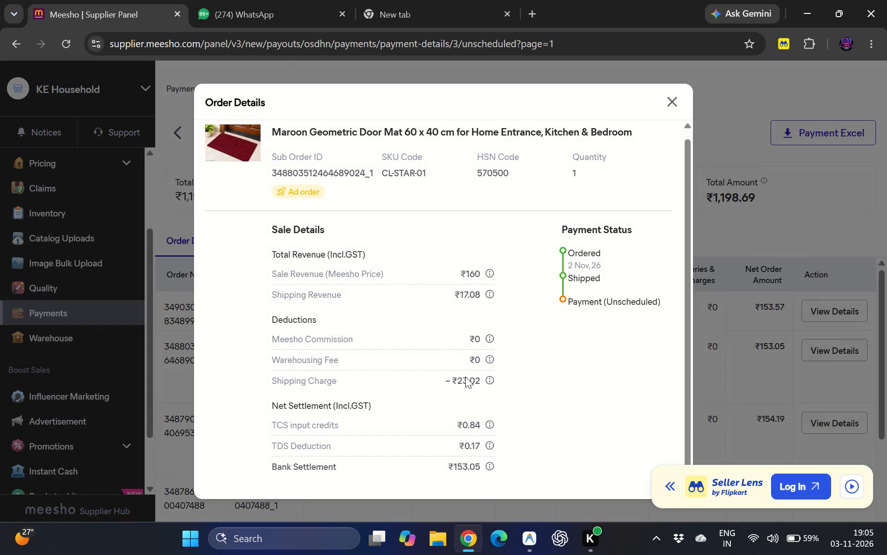
scroll(465, 376, "down", 2)
scroll(465, 376, "up", 1)
double_click(748, 221)
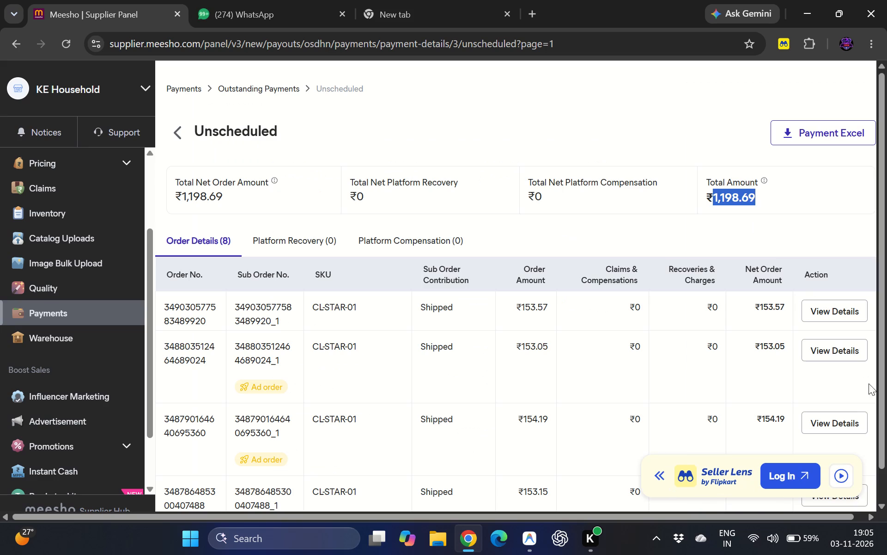
Check the settlement details of the ₹154.19 and ₹153.15 CL-STAR-01 ad orders, closing each one.
left_click(830, 429)
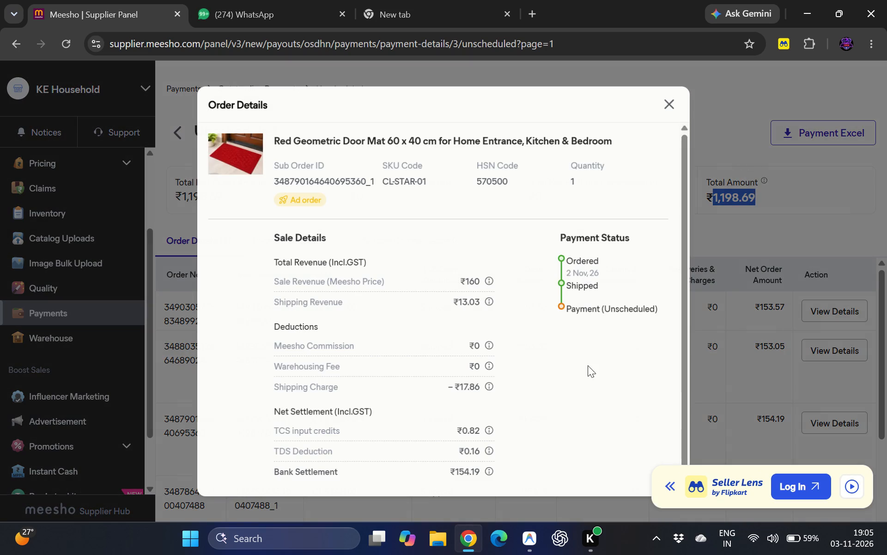
scroll(561, 397, "down", 1)
left_click(766, 197)
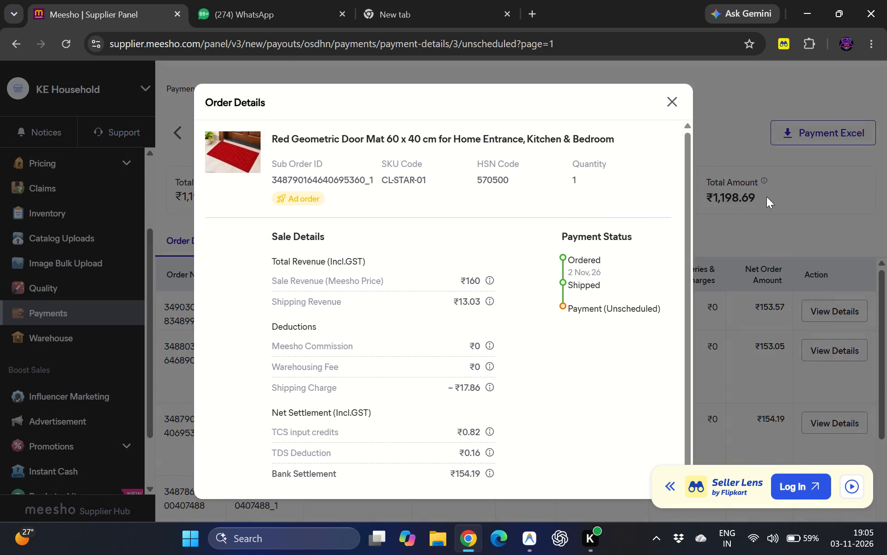
scroll(727, 379, "down", 2)
left_click(834, 370)
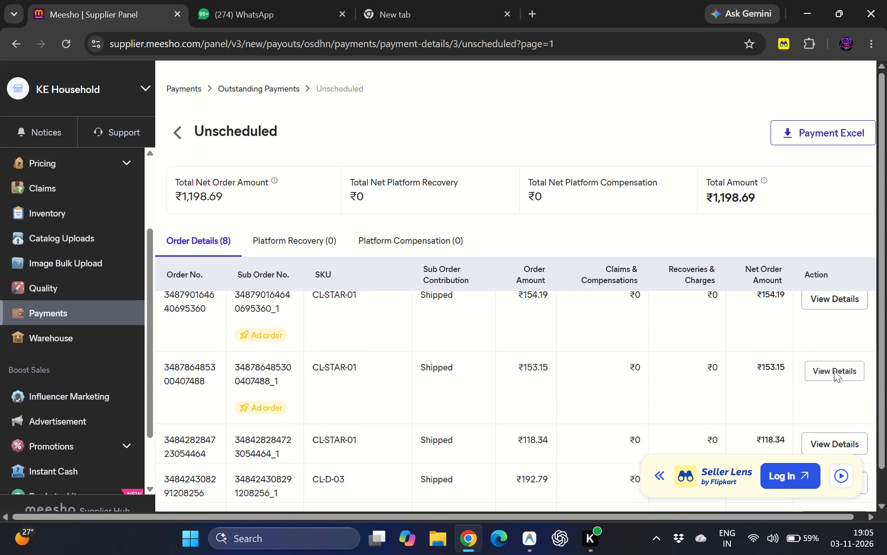
left_click(774, 180)
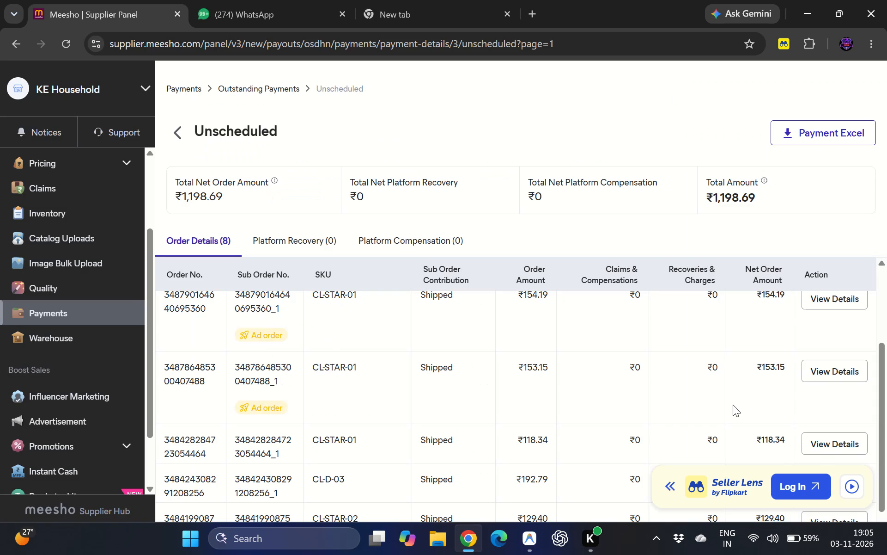
Check the settlement details of the ₹118.34 CL-STAR-01 order and the CL-D-03 order, closing each one.
scroll(733, 405, "down", 1)
left_click(829, 405)
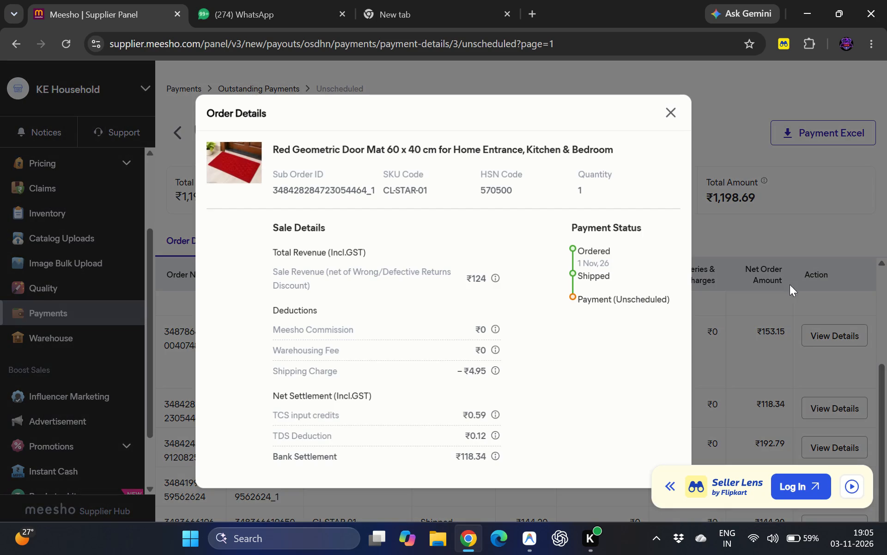
scroll(571, 328, "down", 1)
scroll(465, 378, "down", 2)
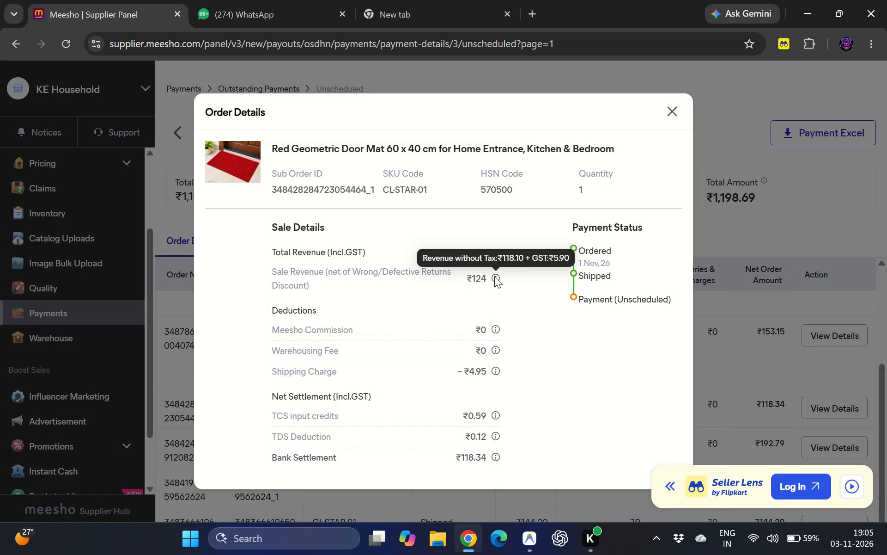
left_click(768, 195)
scroll(681, 378, "down", 1)
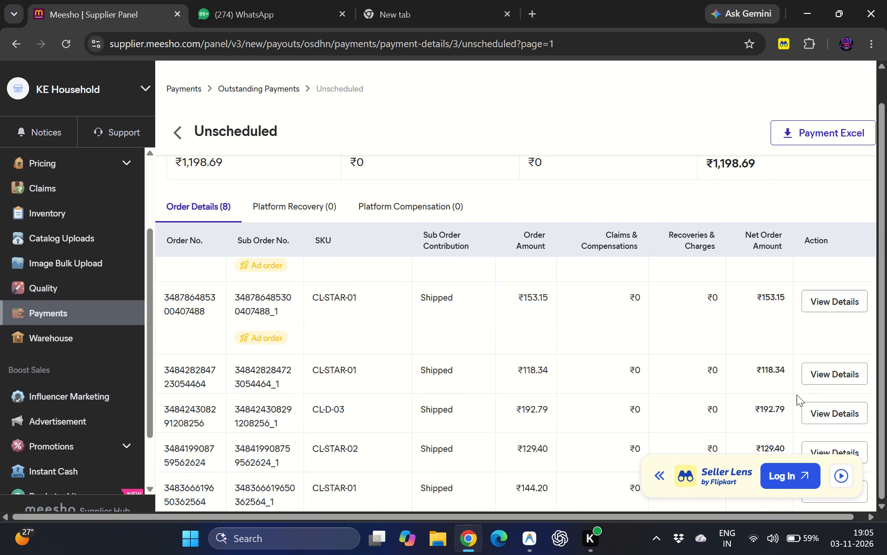
left_click(819, 407)
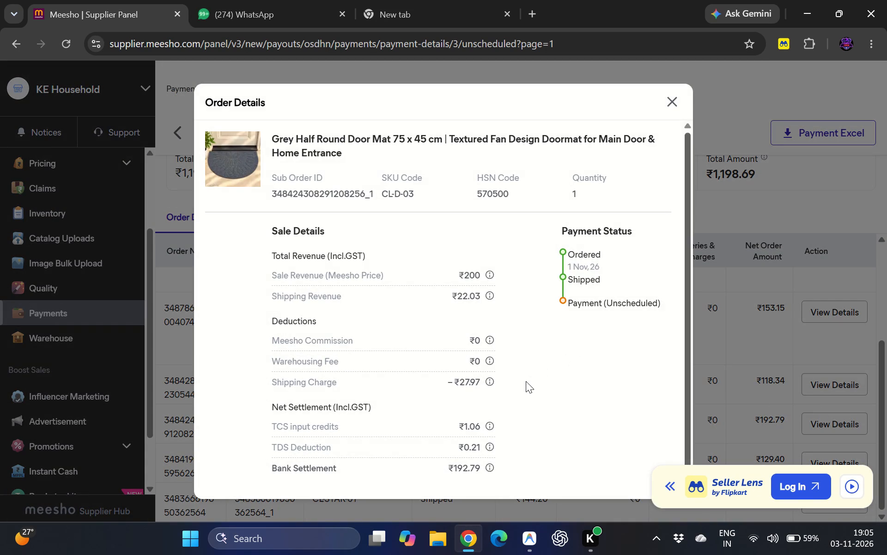
scroll(526, 381, "down", 1)
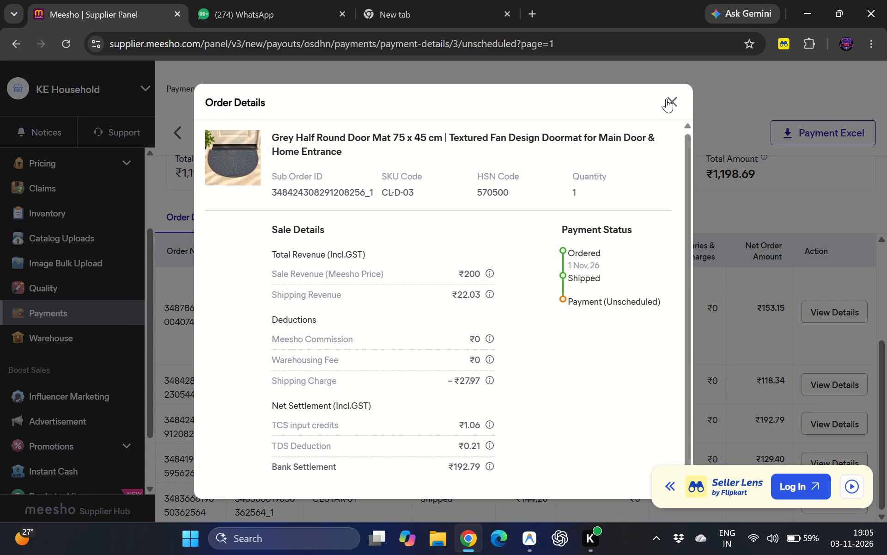
left_click(666, 99)
Look over the rest of the unscheduled order list, leave it, and open the Orders page to view pending orders.
scroll(744, 206, "down", 3)
scroll(784, 382, "down", 2)
scroll(784, 382, "up", 2)
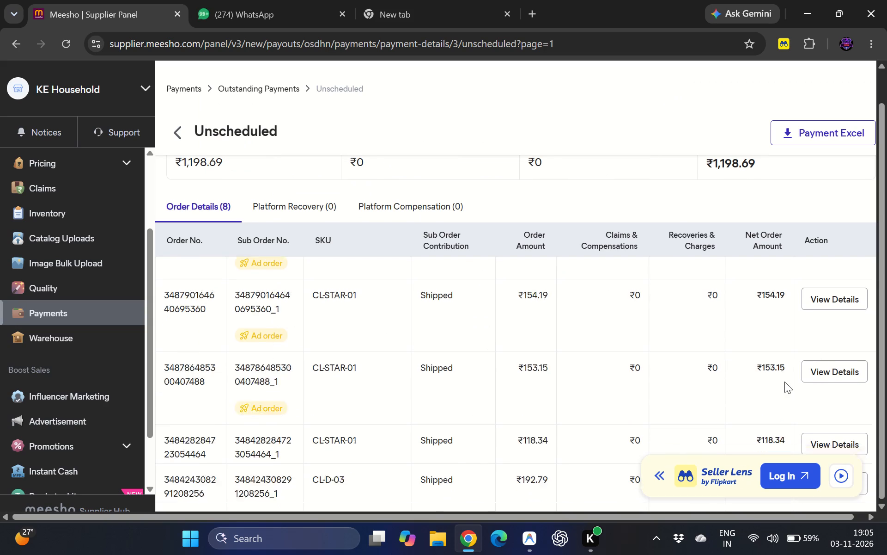
scroll(784, 382, "up", 5)
scroll(775, 282, "up", 1)
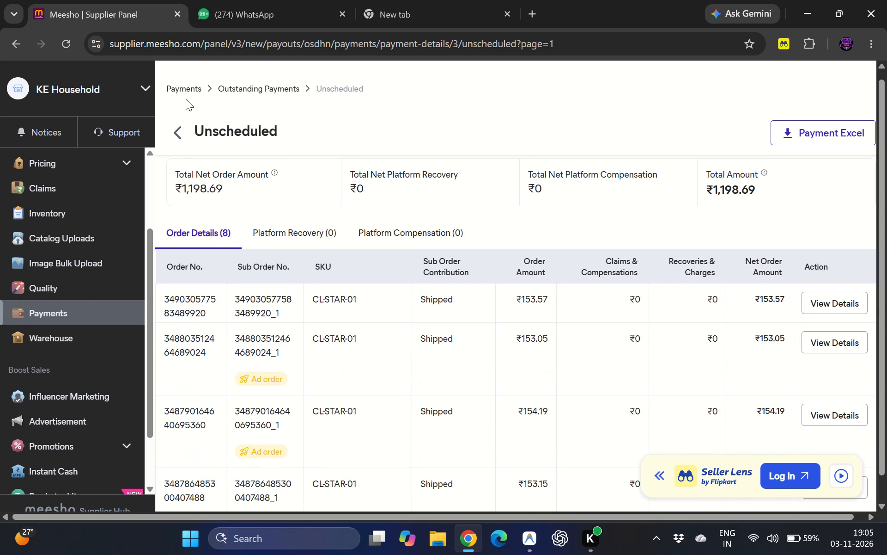
left_click(177, 132)
scroll(43, 290, "up", 5)
left_click(42, 221)
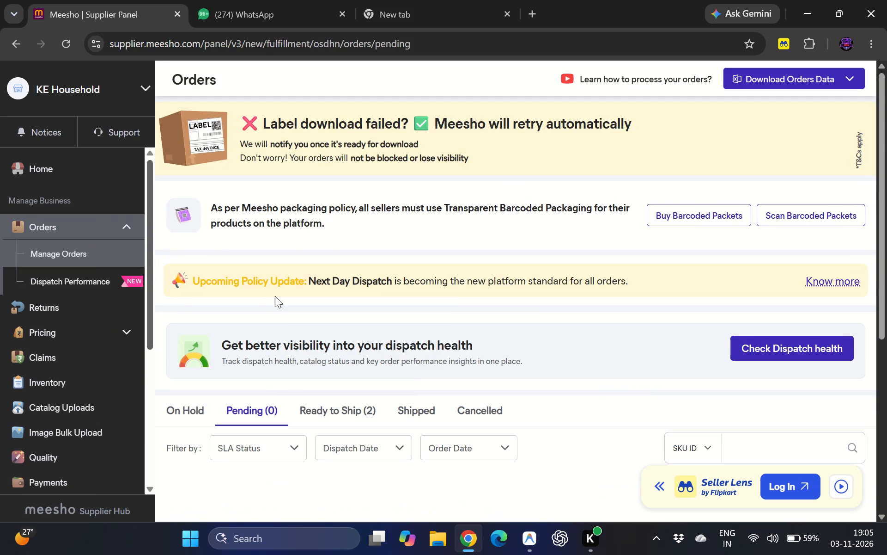
scroll(277, 296, "down", 1)
Open the Business Dashboard and review yesterday's business overview and the product performance table.
scroll(112, 368, "down", 2)
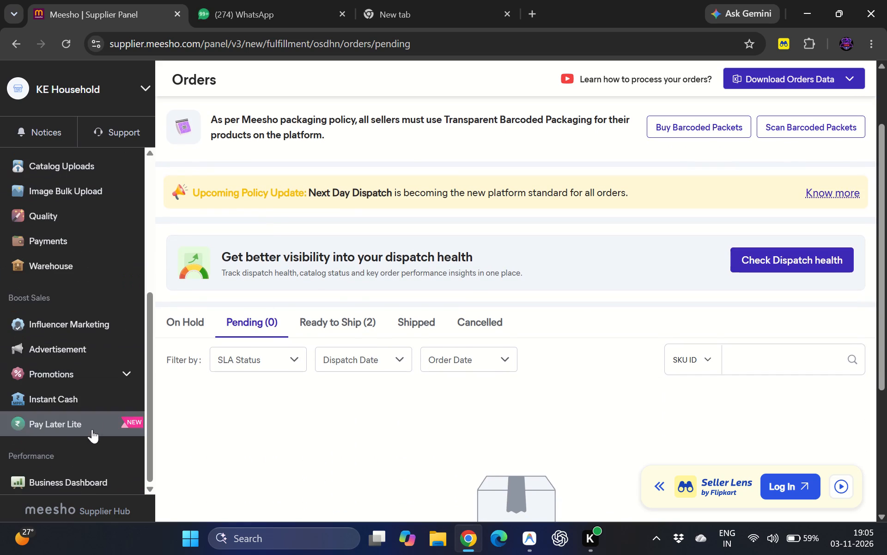
left_click(77, 471)
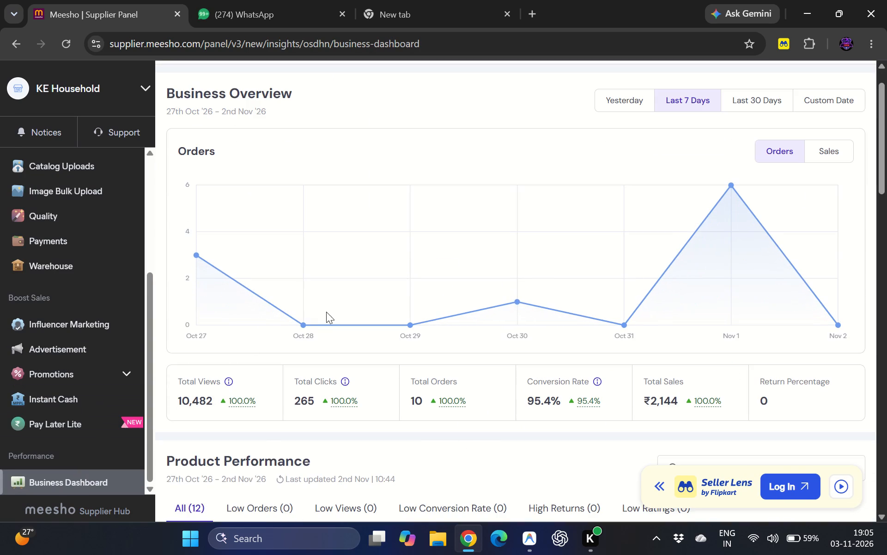
left_click(627, 98)
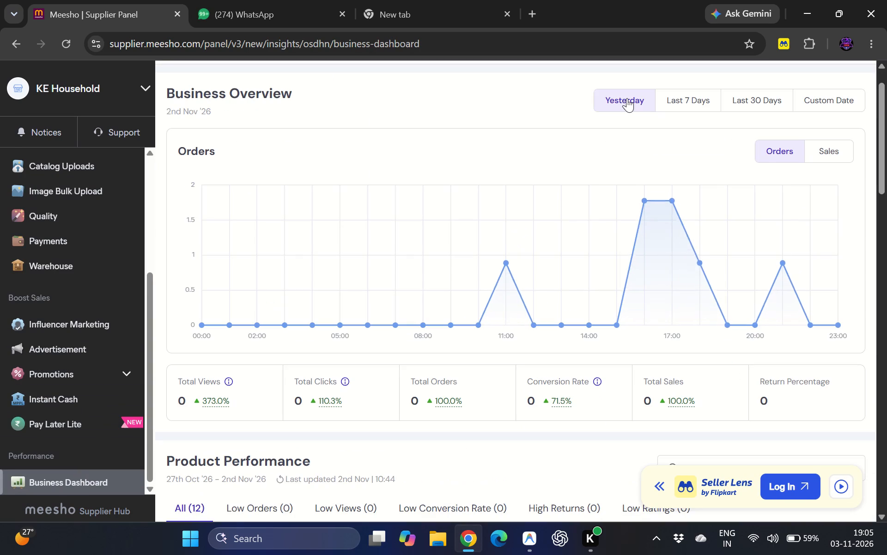
scroll(436, 452, "right", 1)
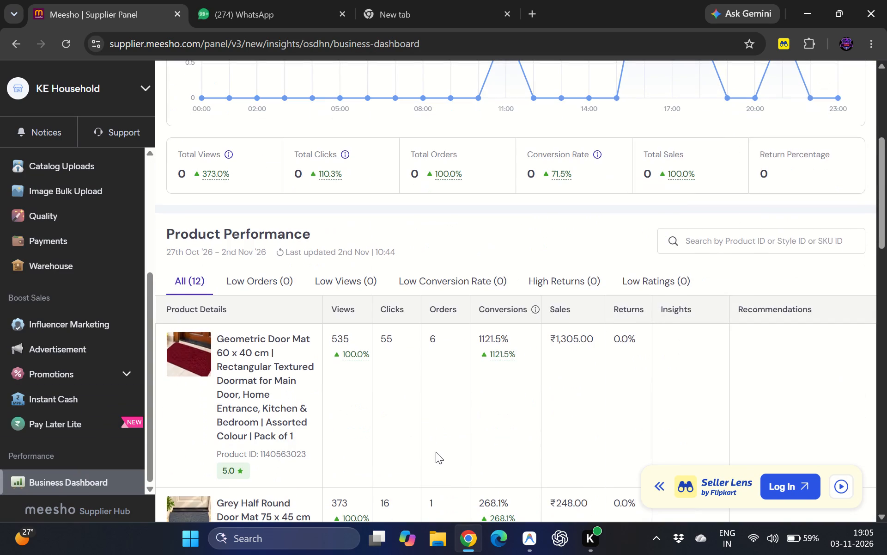
scroll(436, 452, "right", 1)
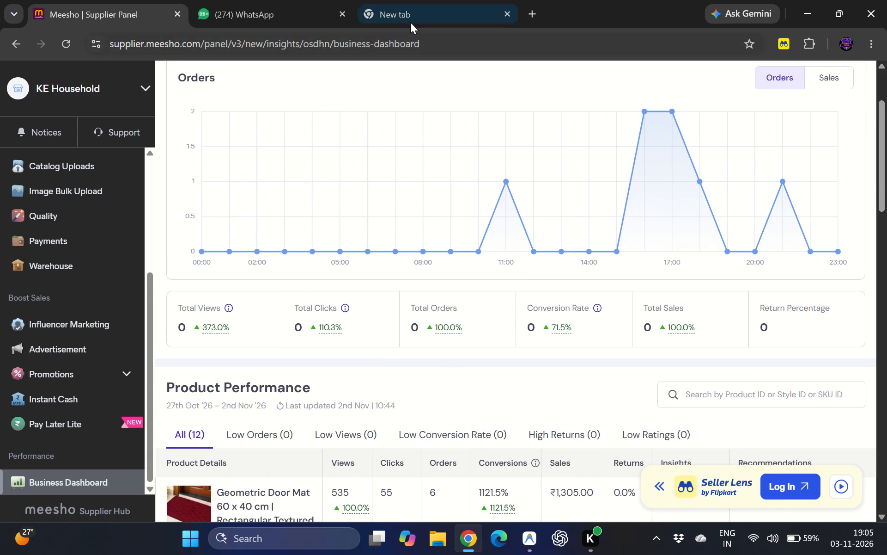
left_click(410, 22)
left_click(248, 413)
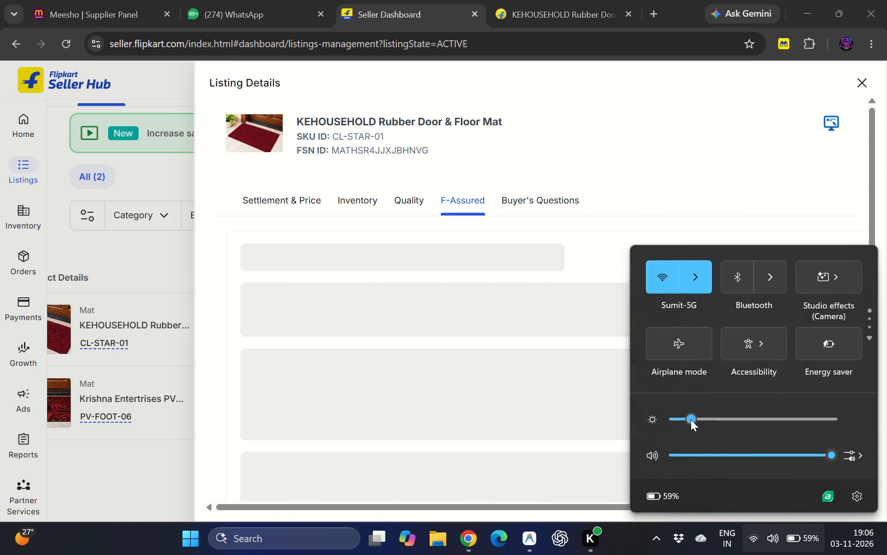
left_click(691, 419)
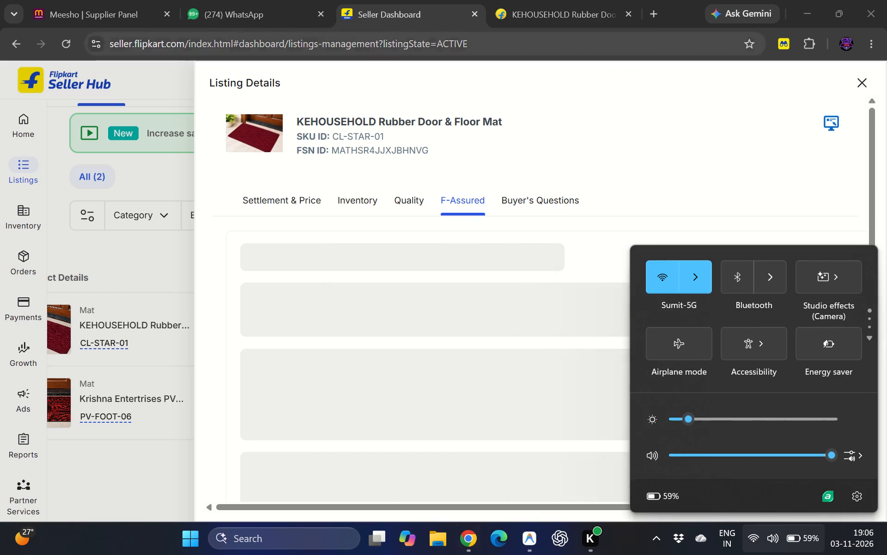
left_click(595, 43)
left_click(618, 189)
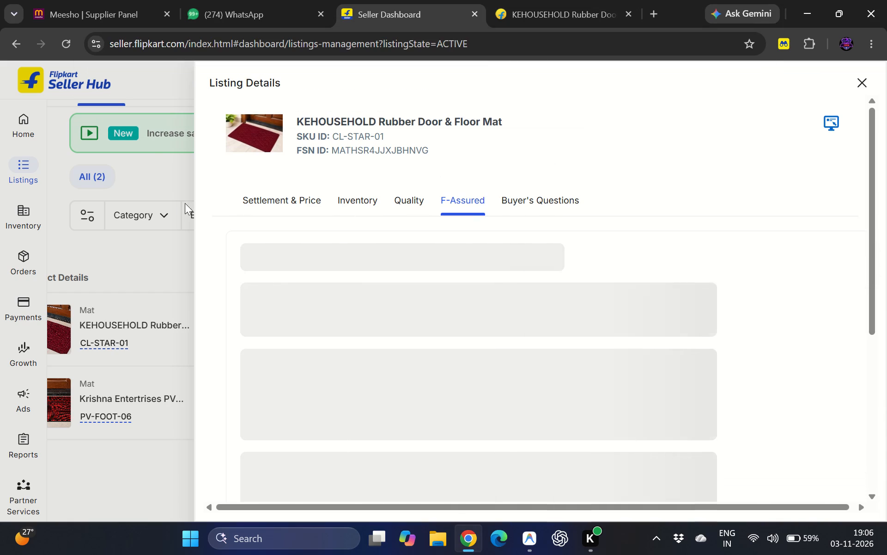
Close the listing details and look through the additional actions available for the CL-STAR-01 listing.
left_click(140, 187)
left_click(866, 85)
scroll(169, 348, "right", 2)
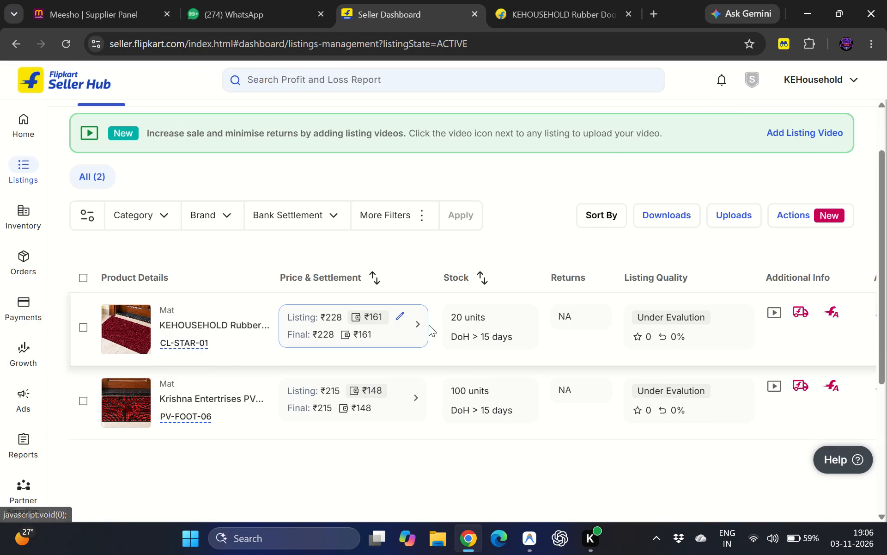
scroll(535, 321, "left", 7)
scroll(535, 321, "up", 1)
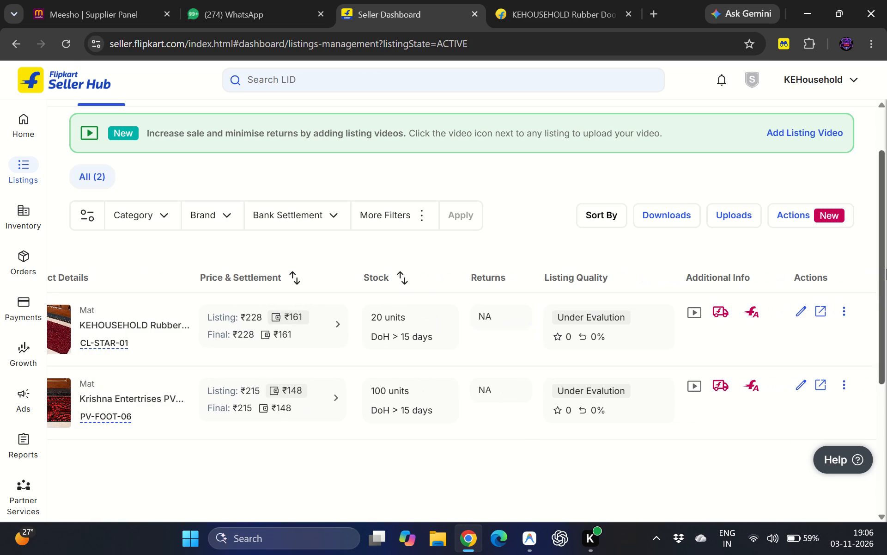
left_click(841, 313)
scroll(786, 396, "down", 1)
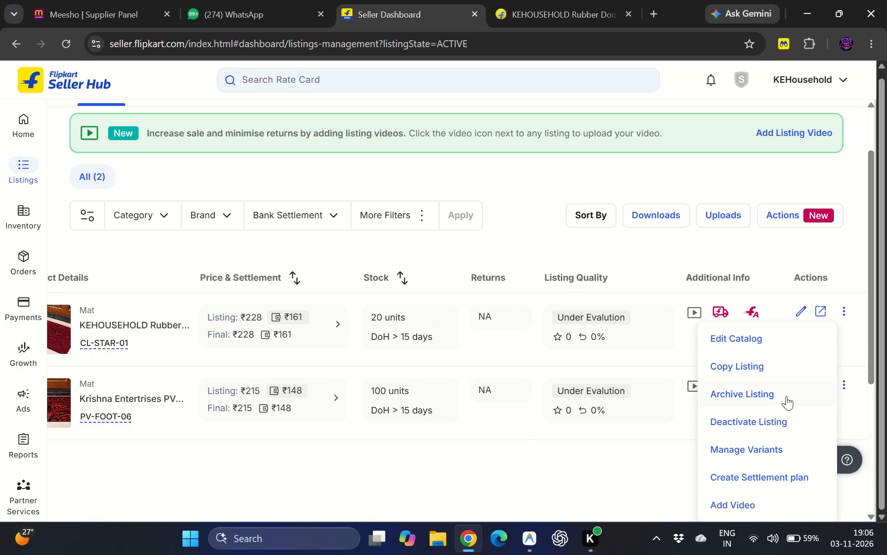
scroll(786, 396, "down", 2)
left_click_drag(654, 471, 559, 483)
left_click(559, 483)
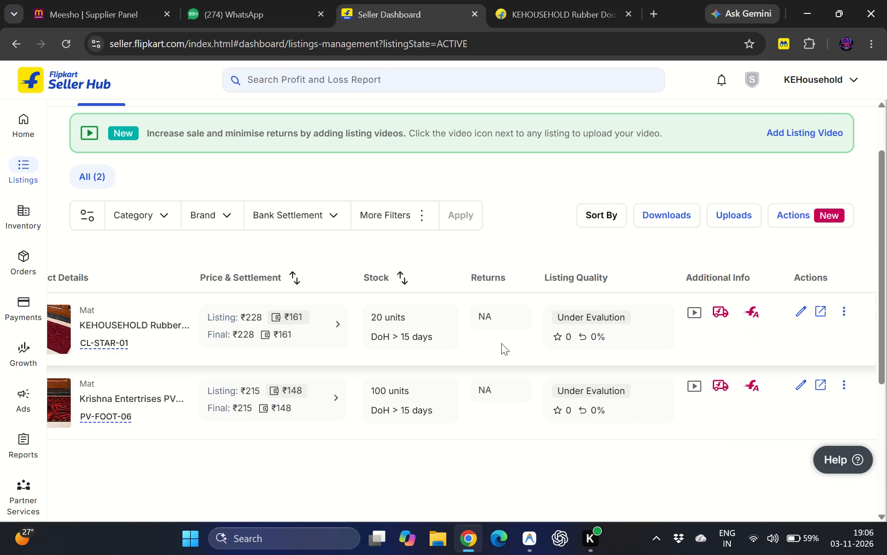
Go to Flipkart's Listing Creation page and start adding a new single listing.
scroll(501, 343, "right", 2)
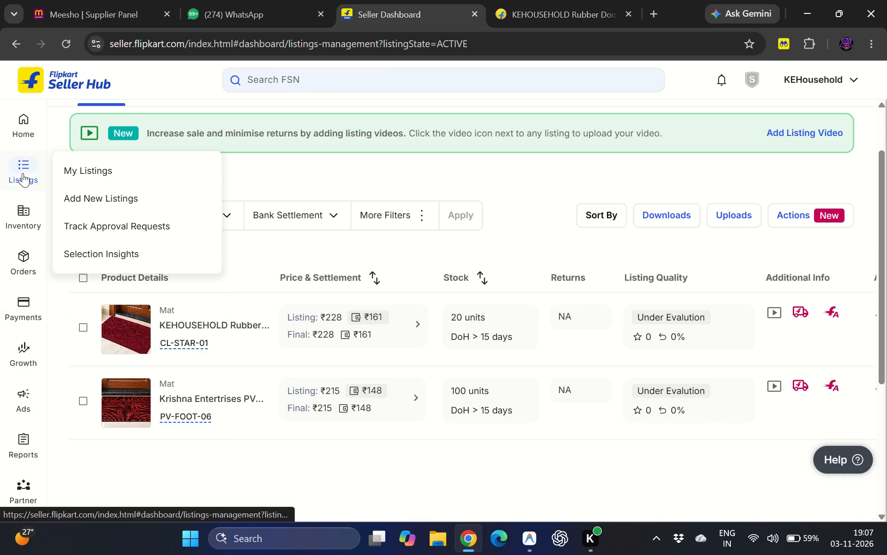
left_click(88, 192)
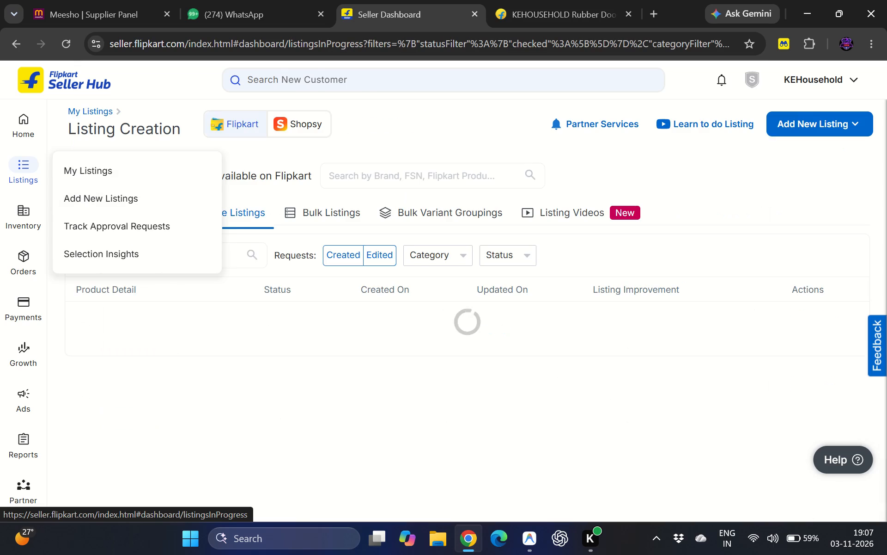
left_click(841, 120)
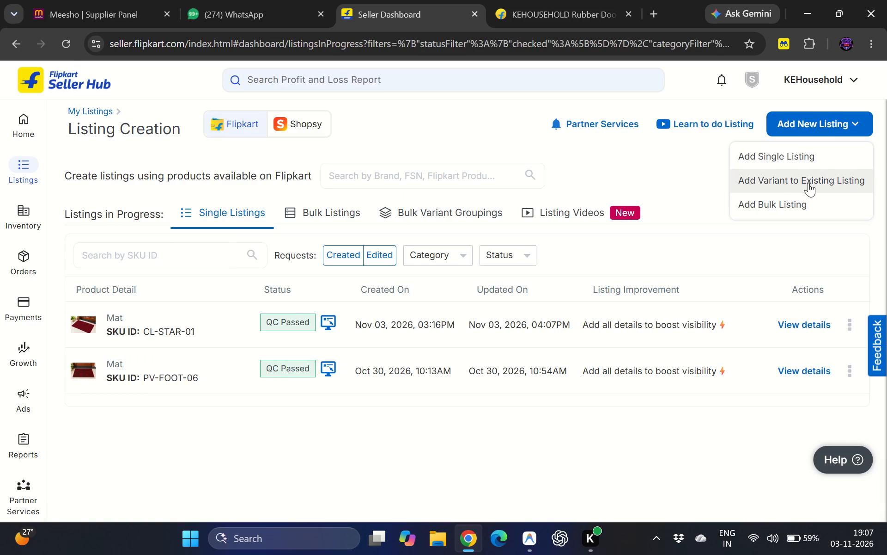
left_click(773, 162)
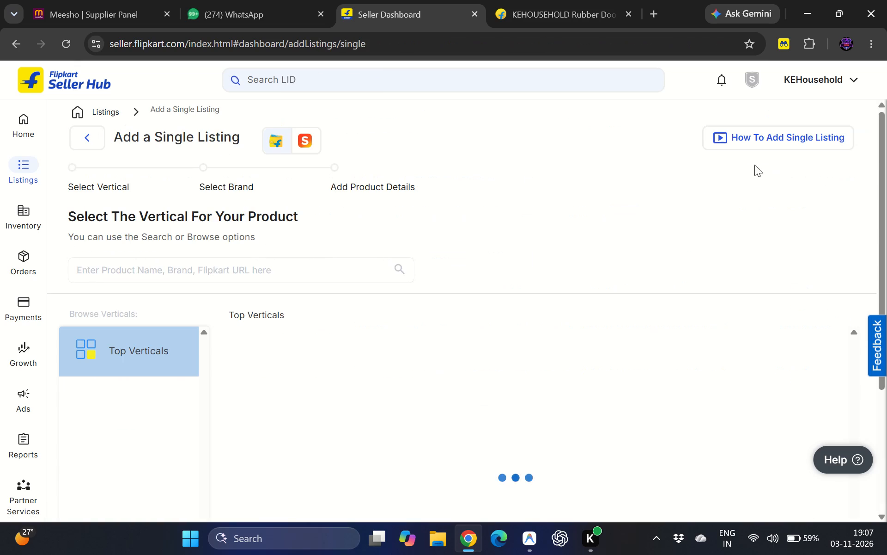
Search the verticals for "mat", choose Home Furnishing / Floor Coverings / Mat and proceed to brand selection.
left_click(262, 276)
key("m")
type("at")
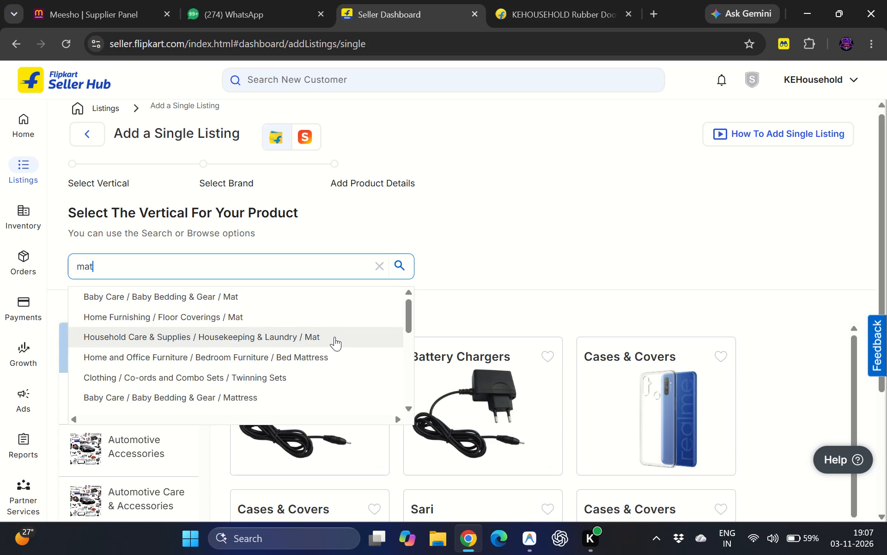
left_click(310, 323)
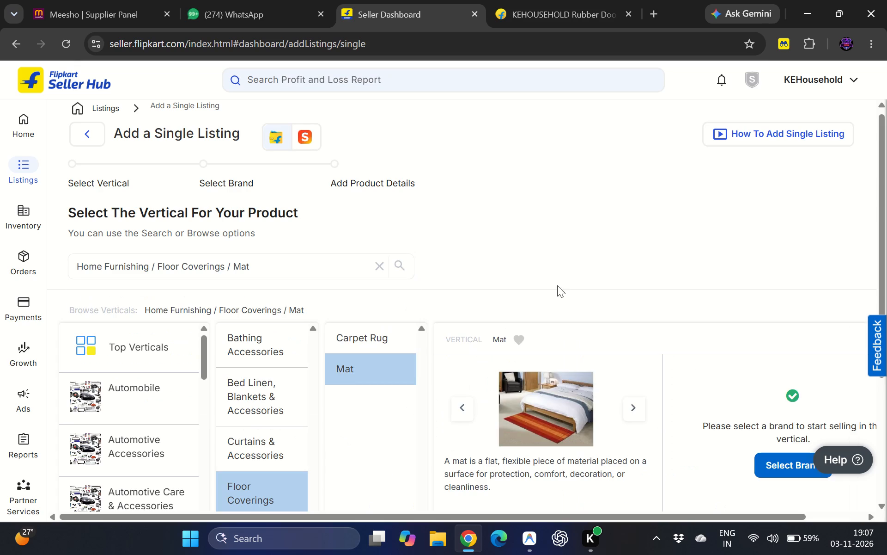
scroll(557, 285, "down", 3)
left_click(786, 276)
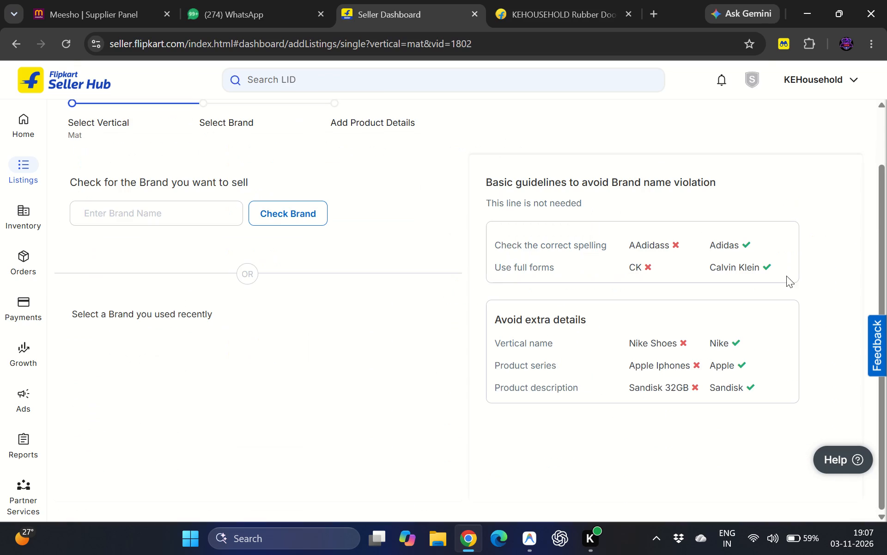
Check the brand name "ke Household", start the new listing with it and dismiss the variants introduction.
left_click(143, 209)
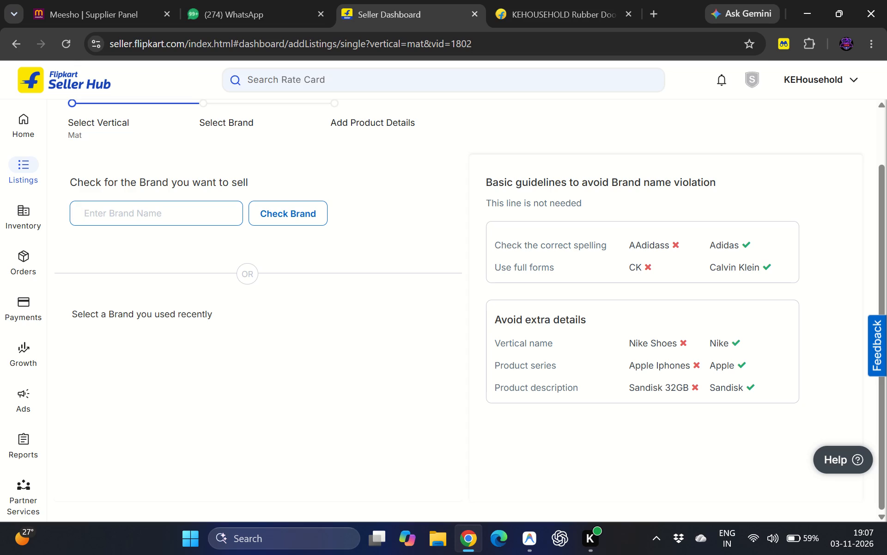
key("k")
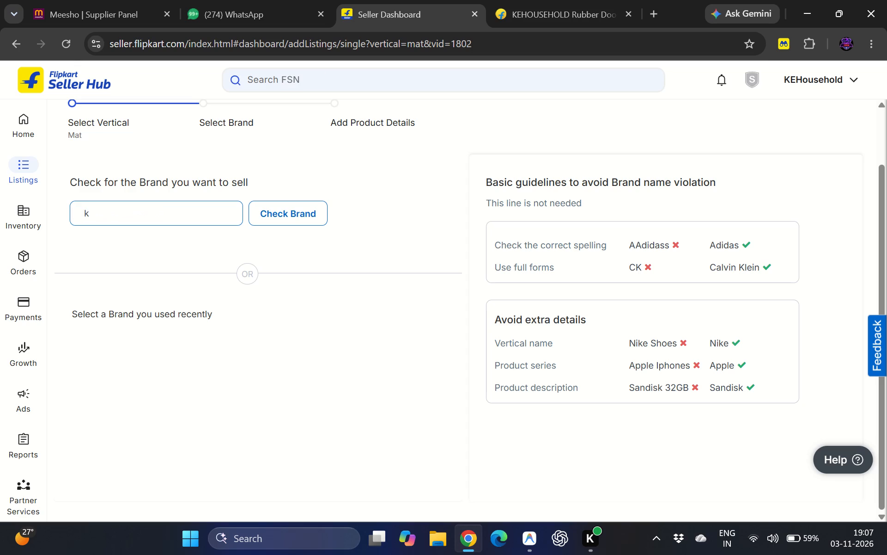
type("e")
key("space")
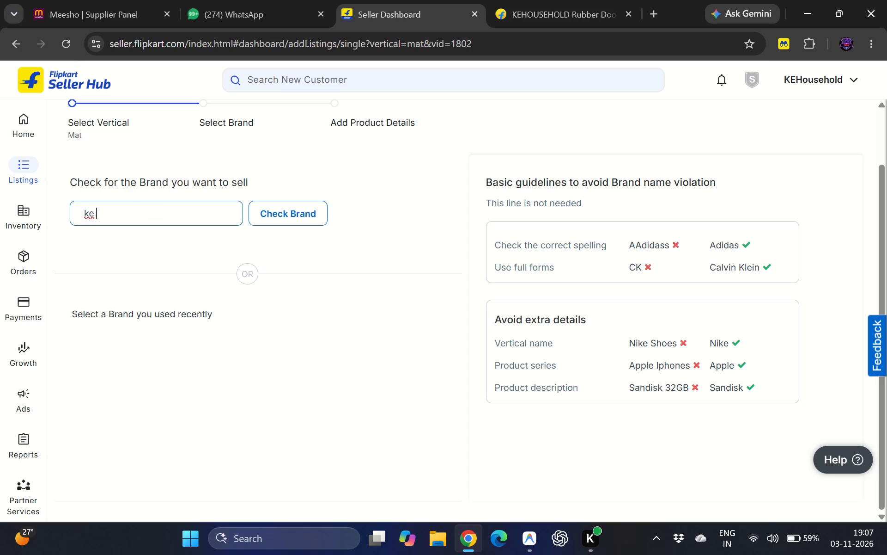
type("Household")
key("Return")
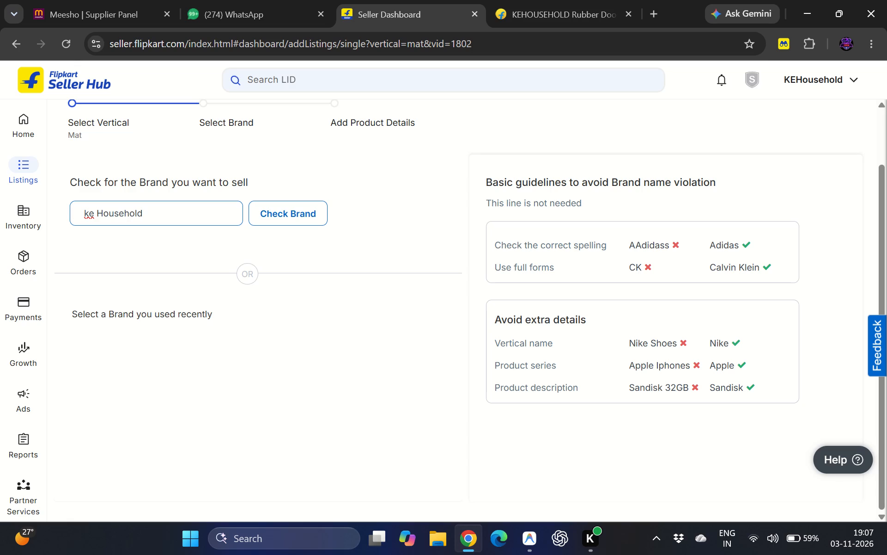
left_click(155, 296)
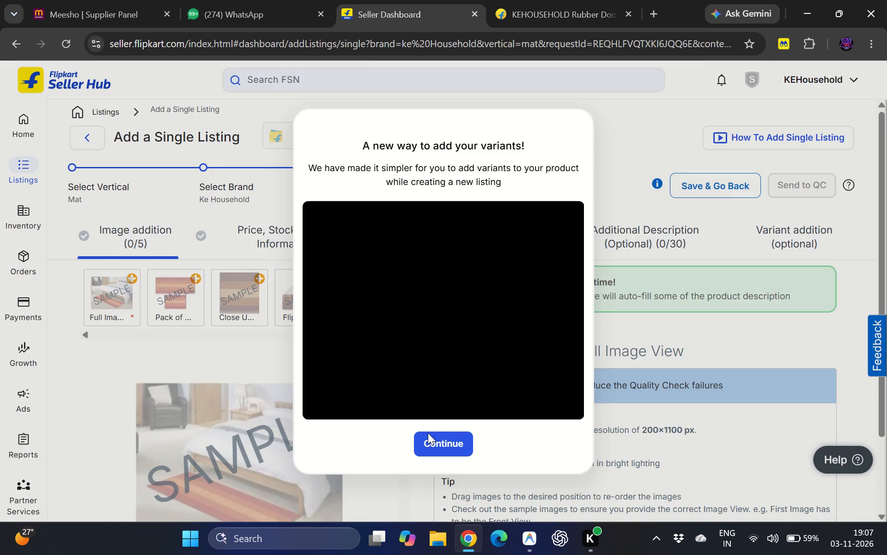
left_click(428, 433)
left_click(445, 439)
Upload the 01-entrance-open-door photo as the listing's Full Image View, glancing at Antigravity during the upload.
left_click(131, 277)
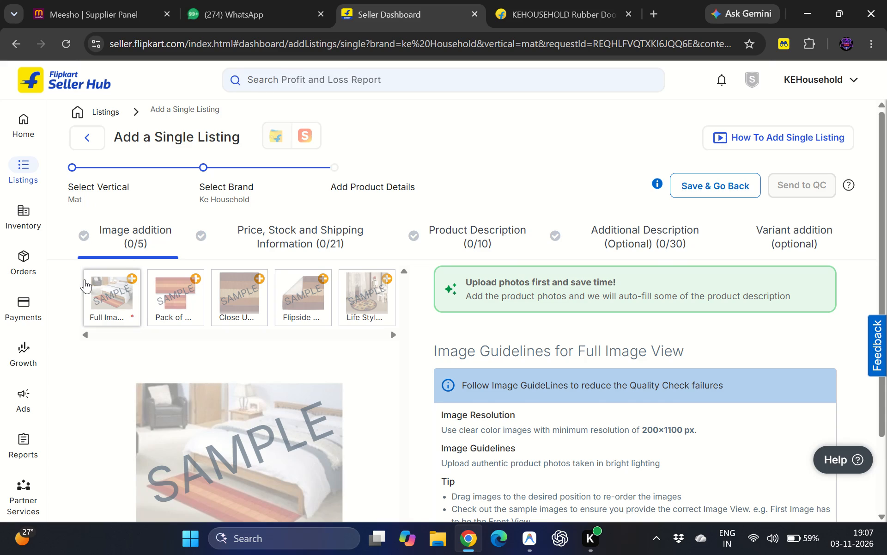
scroll(206, 373, "down", 3)
left_click(227, 483)
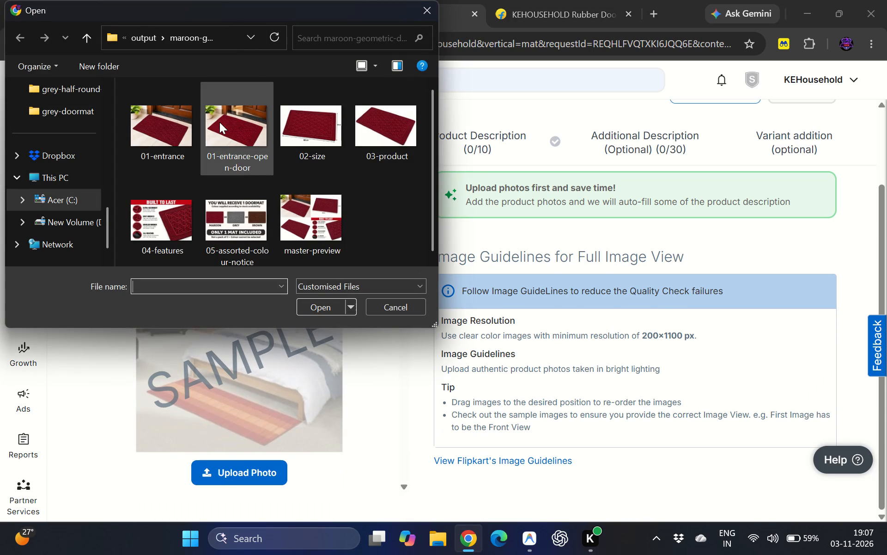
double_click(219, 122)
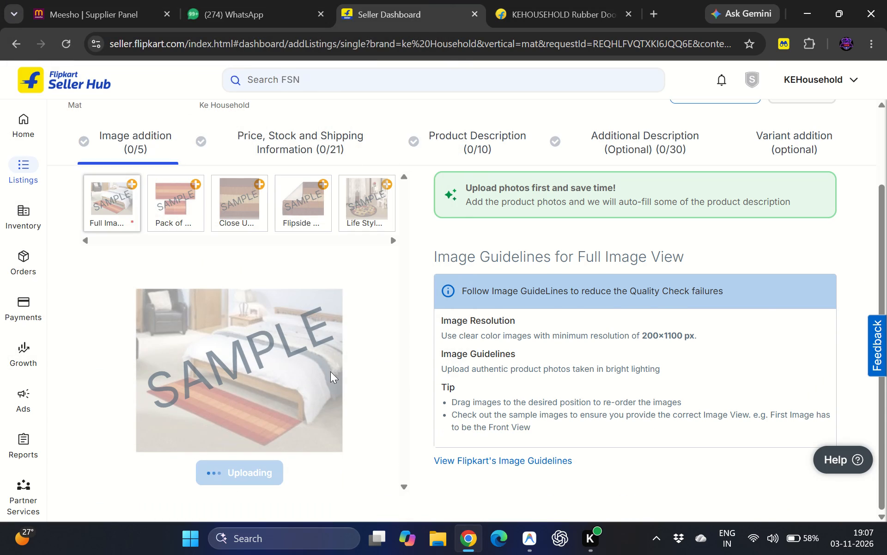
key("alt+Tab")
scroll(470, 373, "down", 3)
key("alt+Tab")
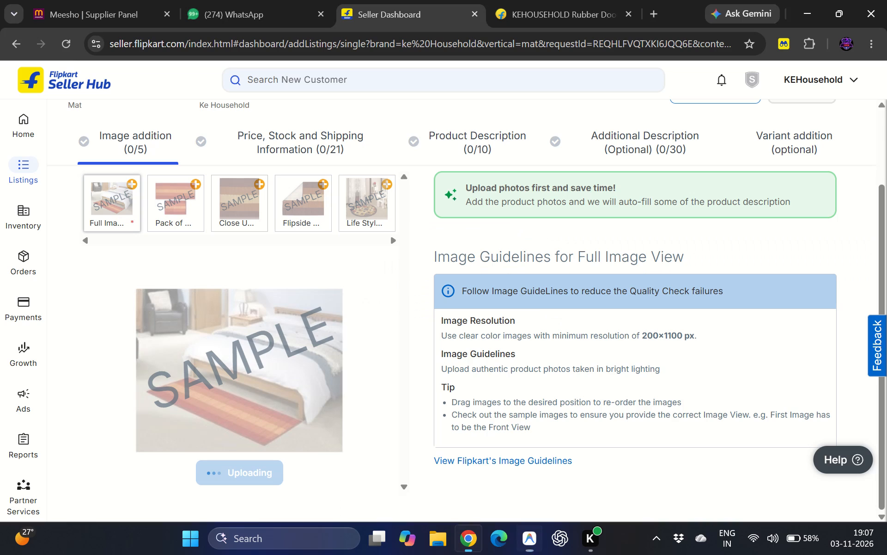
scroll(338, 326, "down", 1)
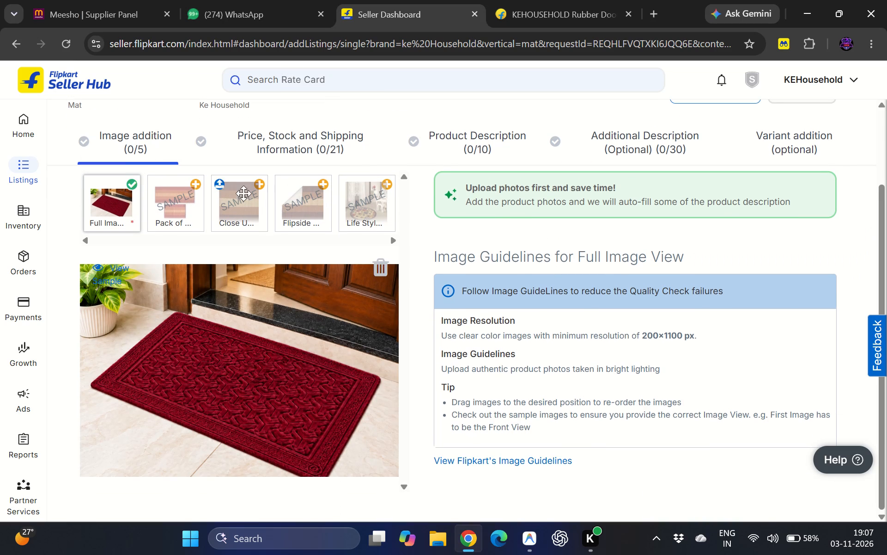
Upload the 02-size photo to the Pack of View image slot.
left_click(196, 215)
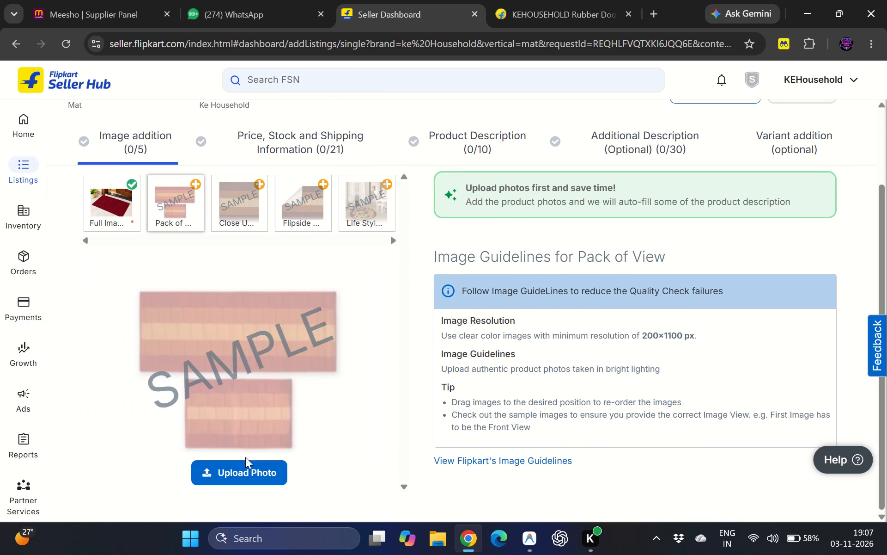
left_click(241, 465)
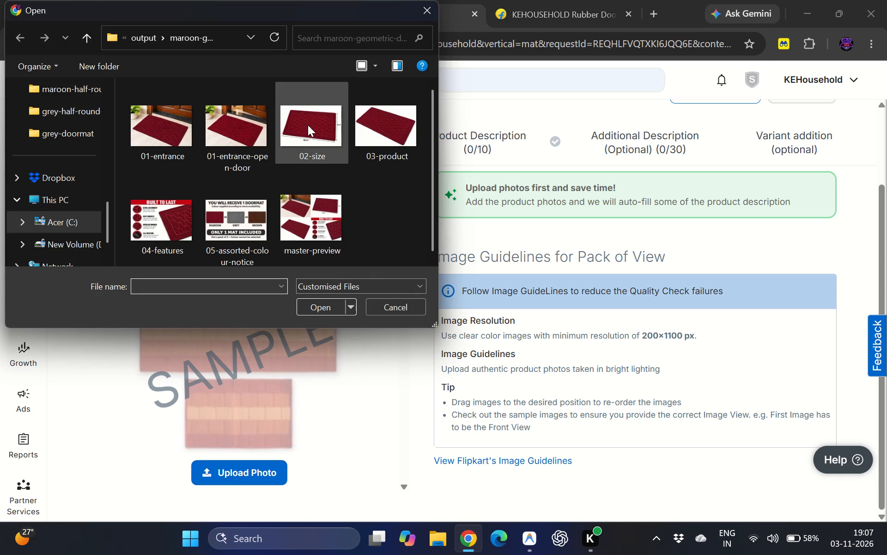
double_click(326, 112)
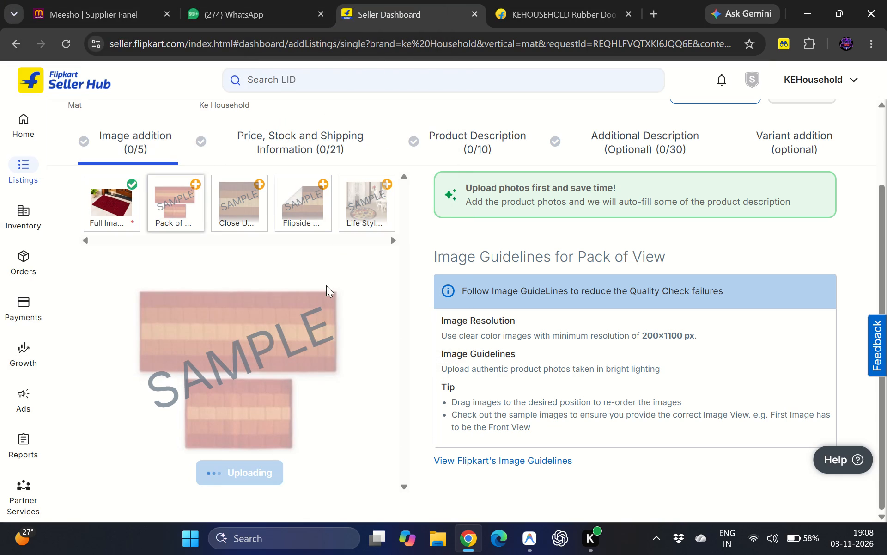
Upload the 05-assorted-colour-notice photo to the Close Up Shot image slot.
left_click(242, 211)
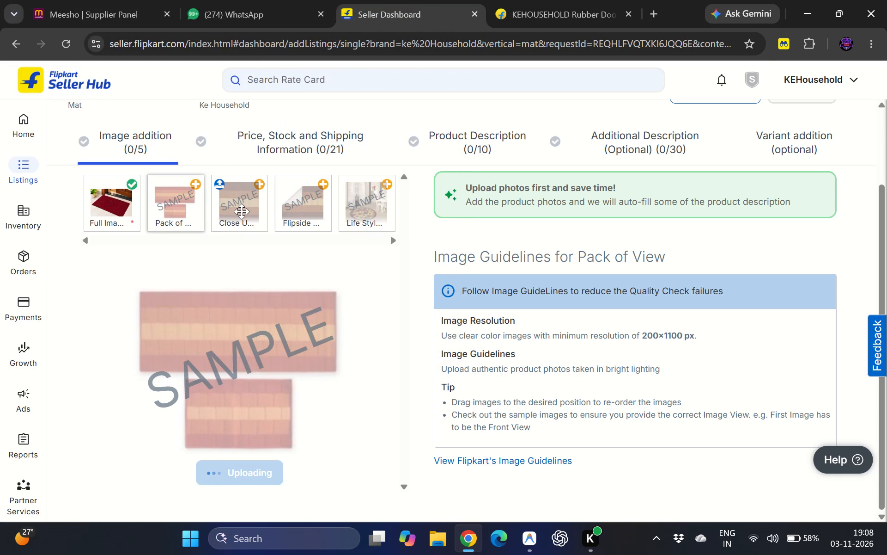
scroll(251, 429, "down", 1)
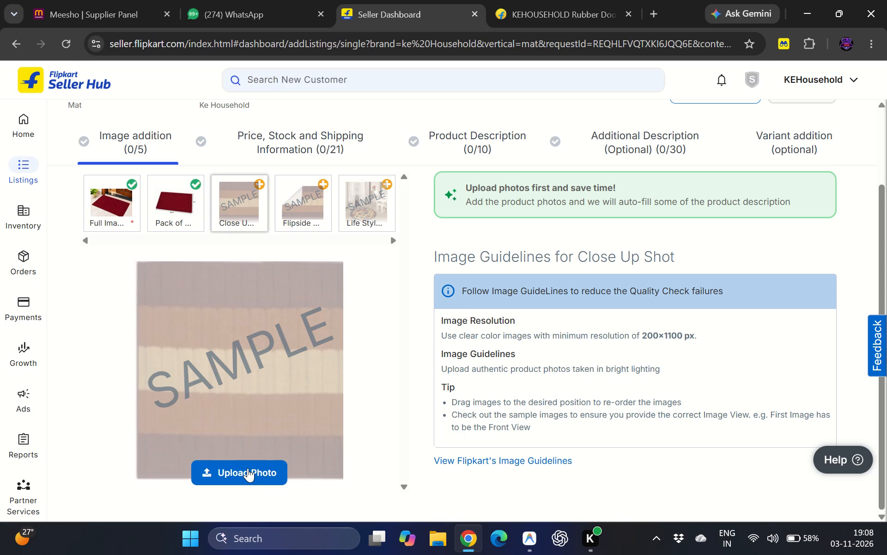
left_click(248, 468)
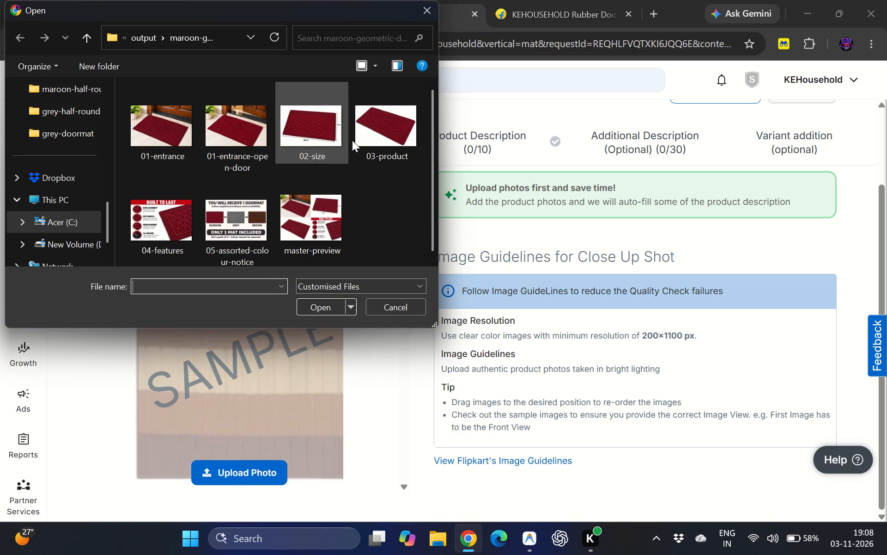
double_click(237, 216)
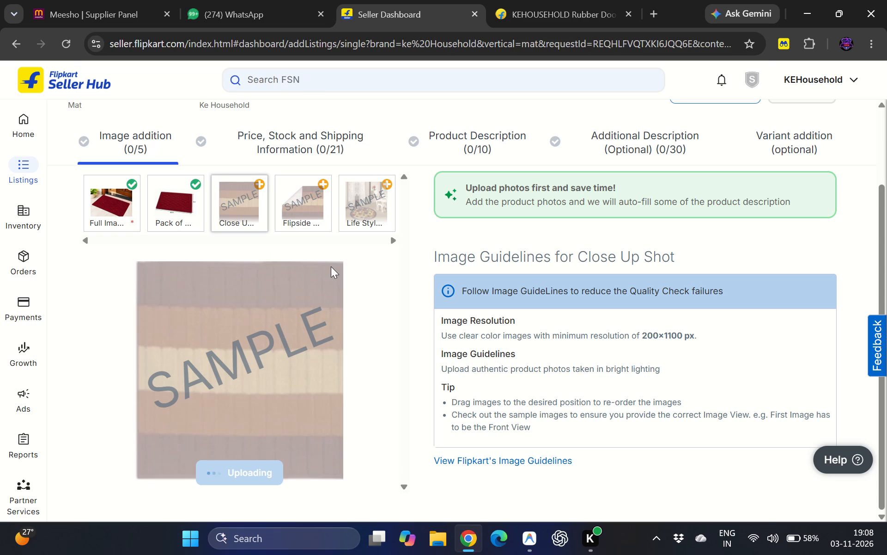
Upload the 04-features photo to the Flipside View image slot.
left_click(320, 214)
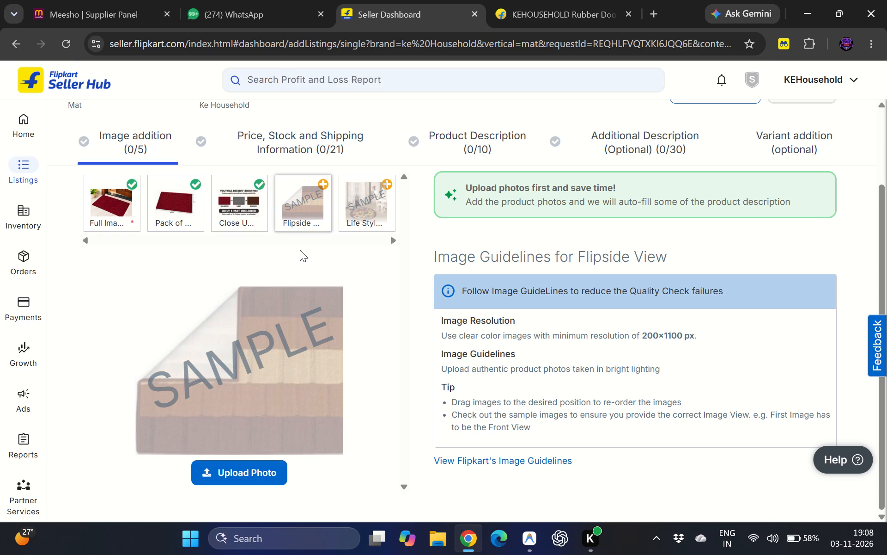
left_click(241, 460)
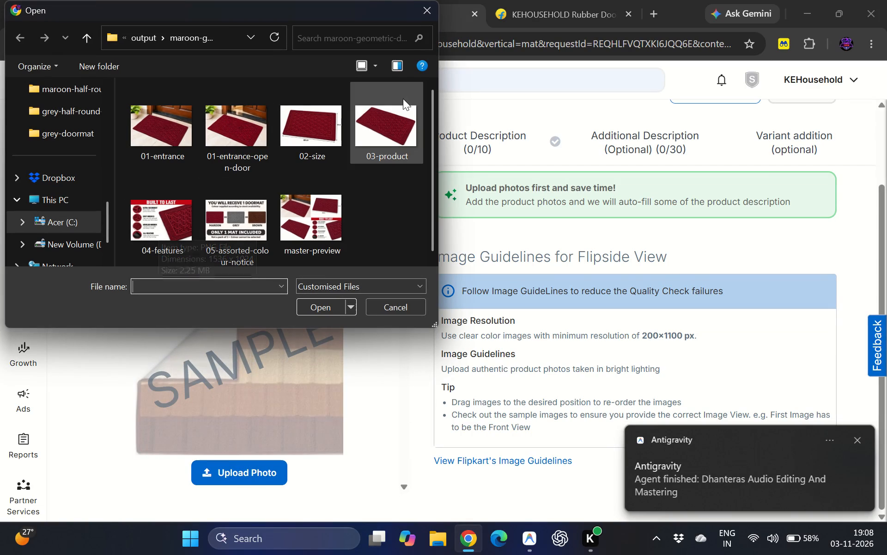
double_click(153, 234)
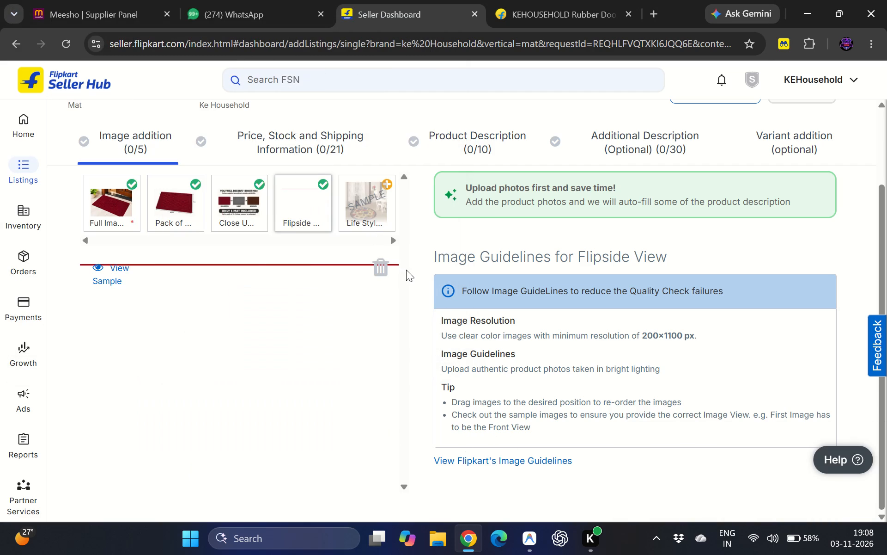
left_click(372, 212)
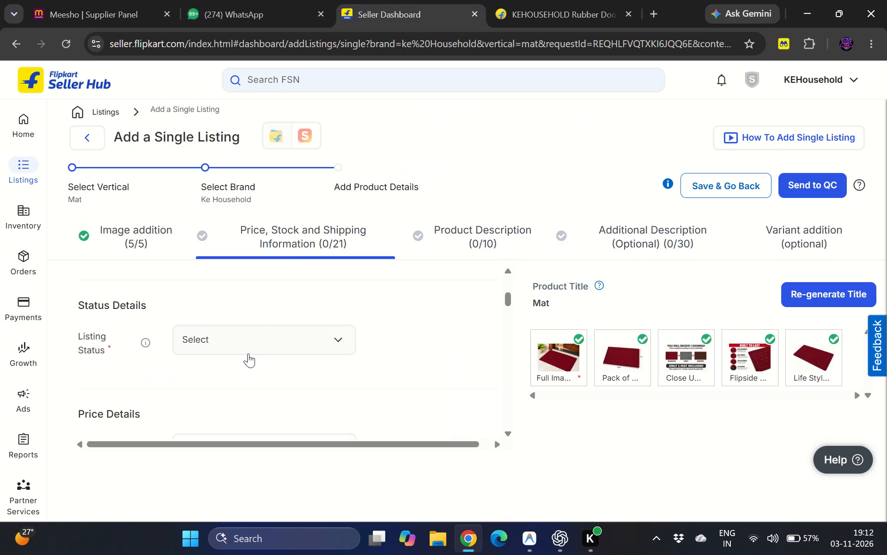
scroll(248, 353, "down", 1)
left_click(257, 311)
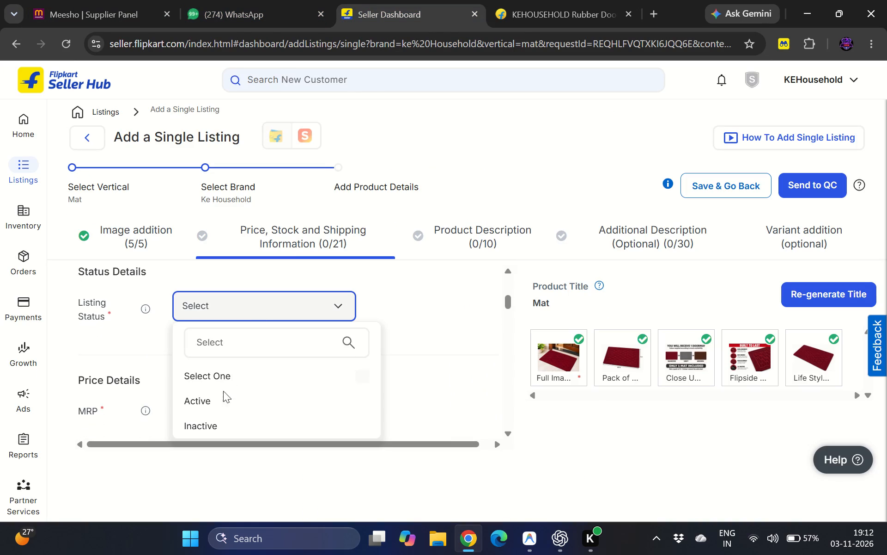
left_click(218, 398)
Enter an MRP of 799 INR and a selling price of 220 INR in the price details.
scroll(343, 365, "down", 1)
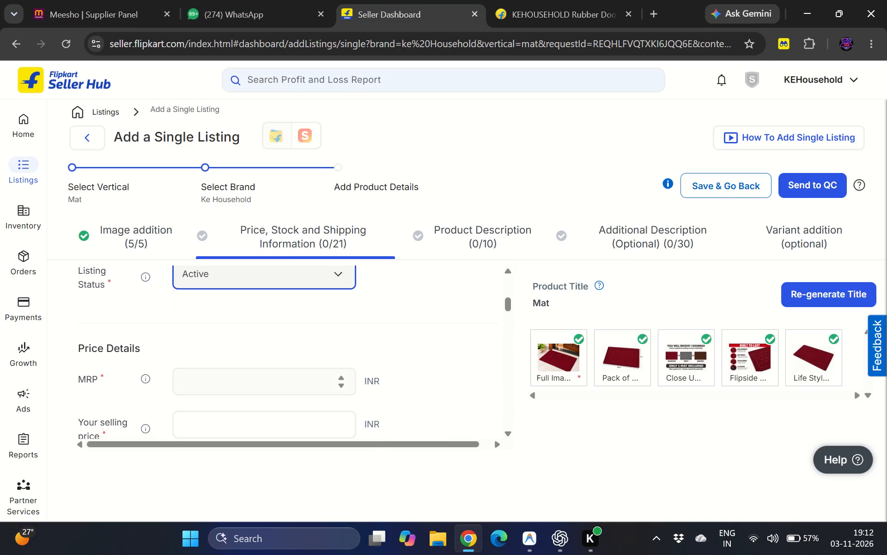
left_click(276, 378)
type("700")
key("BackSpace")
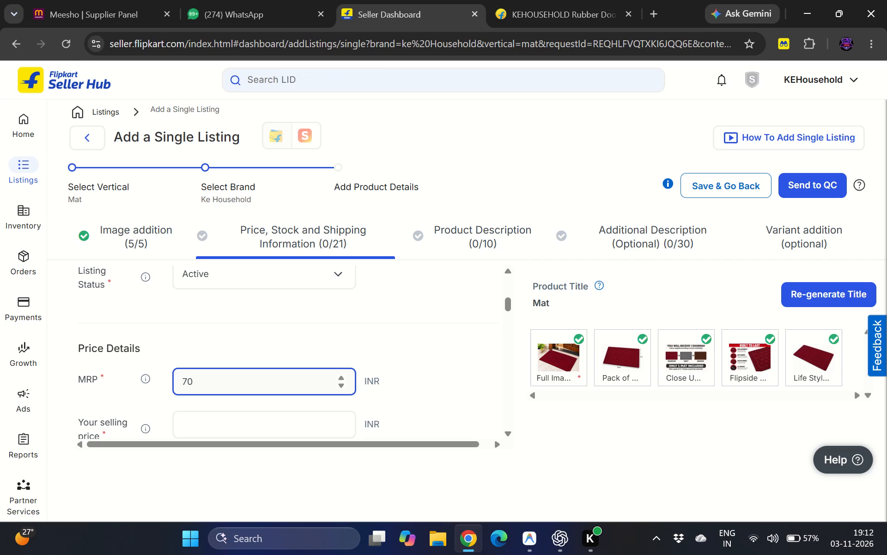
key("BackSpace")
key("BackSpace")
key("BackSpace")
type("799")
scroll(273, 360, "down", 1)
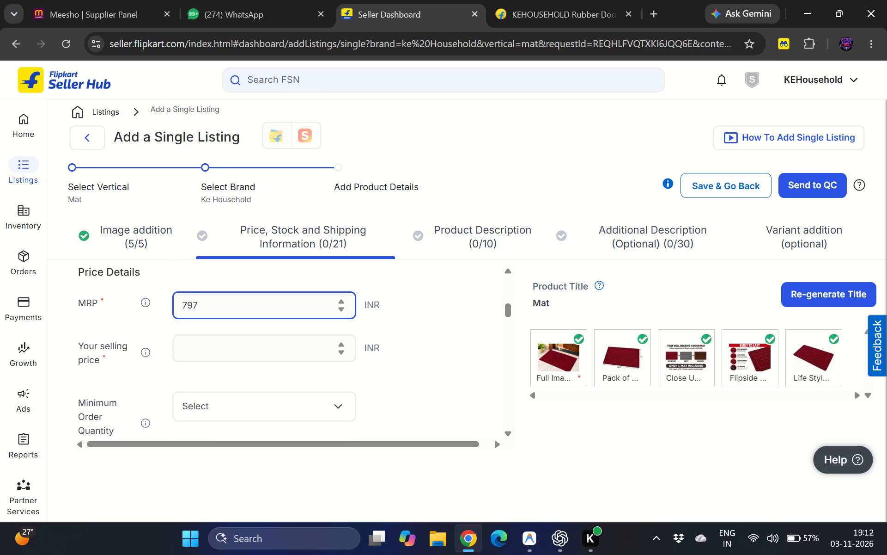
left_click(257, 342)
type("220")
left_click(404, 374)
Set the minimum order quantity to 1.
scroll(404, 374, "down", 1)
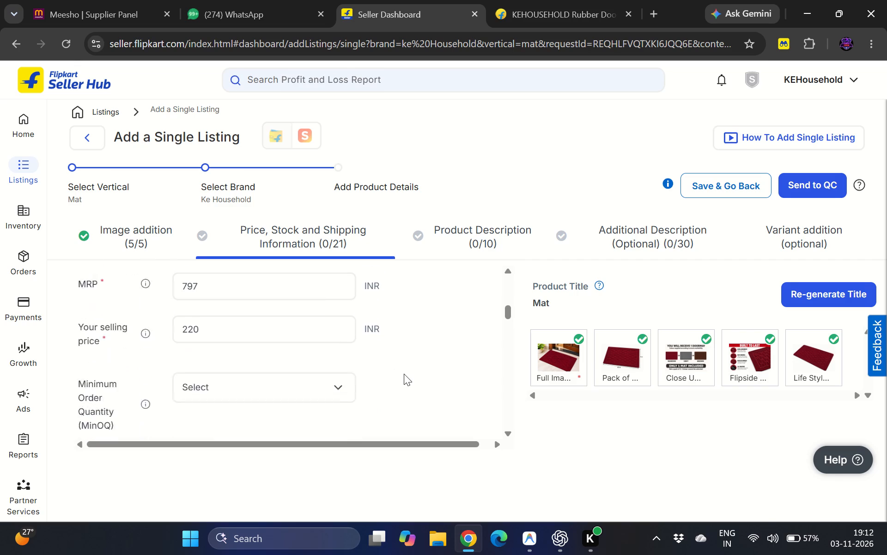
scroll(404, 374, "down", 1)
left_click(318, 349)
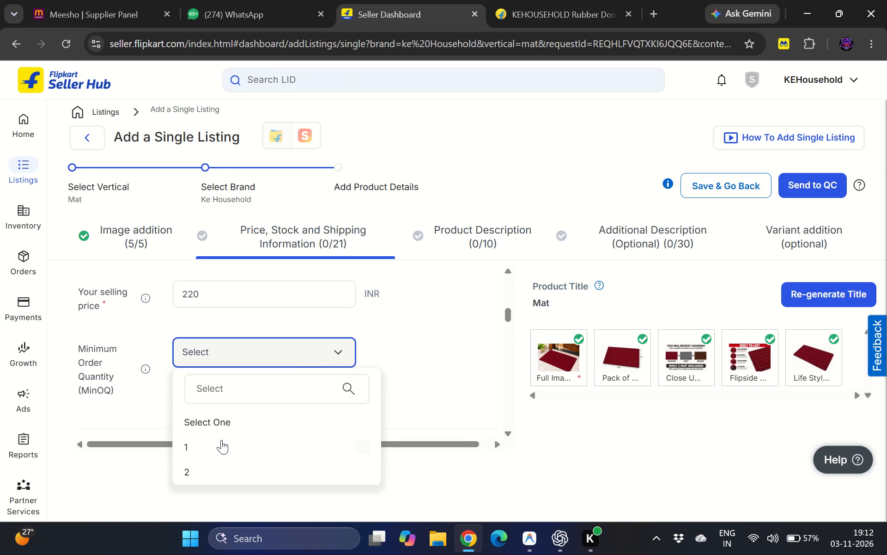
left_click(221, 440)
Set the inventory's fulfilment to Seller.
scroll(327, 375, "down", 2)
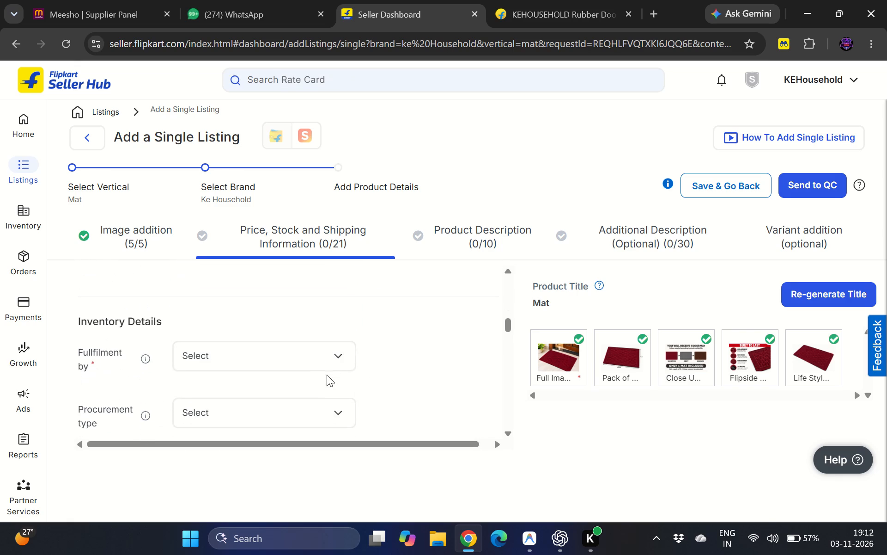
left_click(320, 356)
left_click(225, 451)
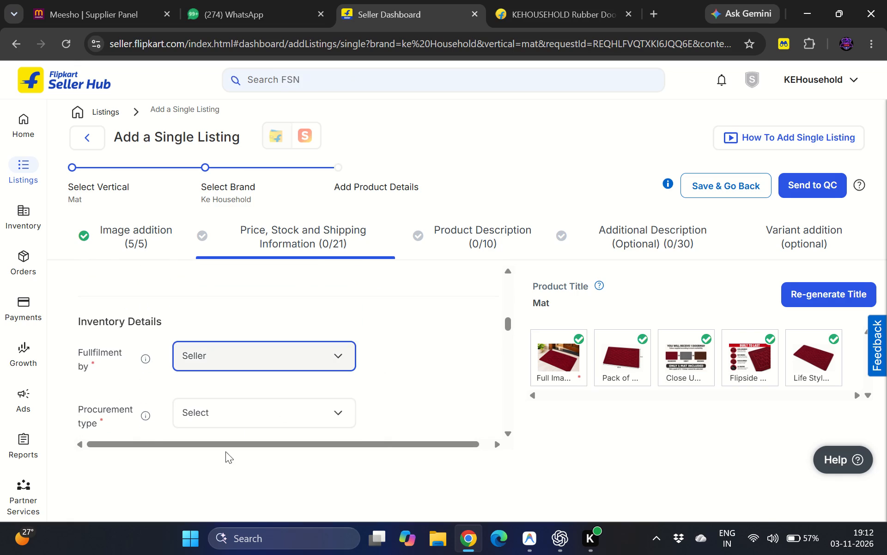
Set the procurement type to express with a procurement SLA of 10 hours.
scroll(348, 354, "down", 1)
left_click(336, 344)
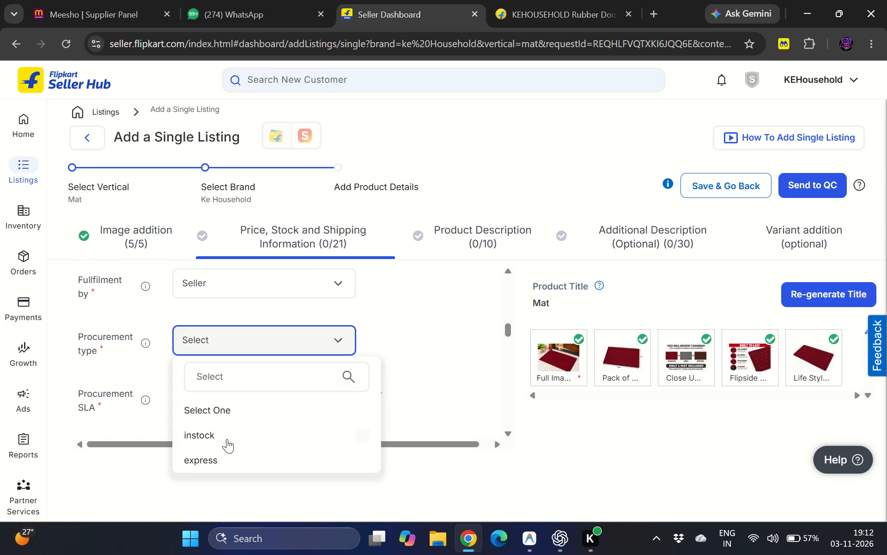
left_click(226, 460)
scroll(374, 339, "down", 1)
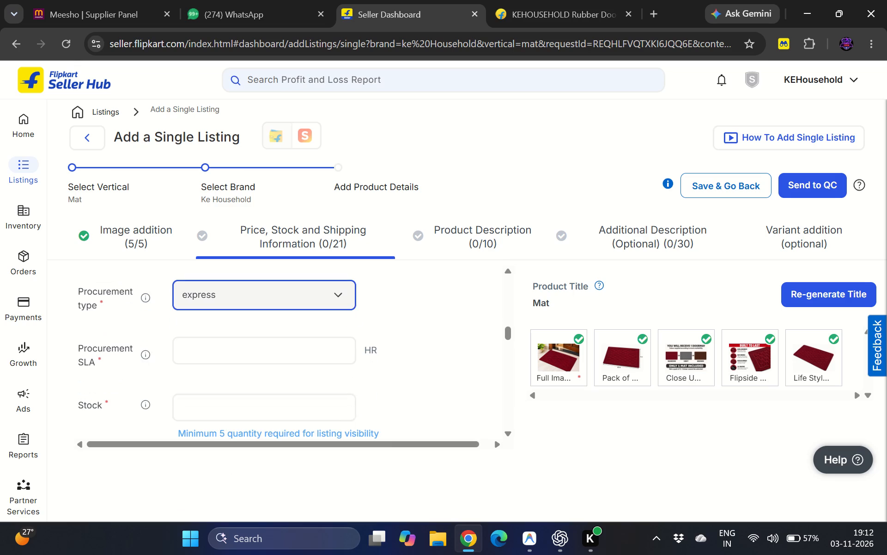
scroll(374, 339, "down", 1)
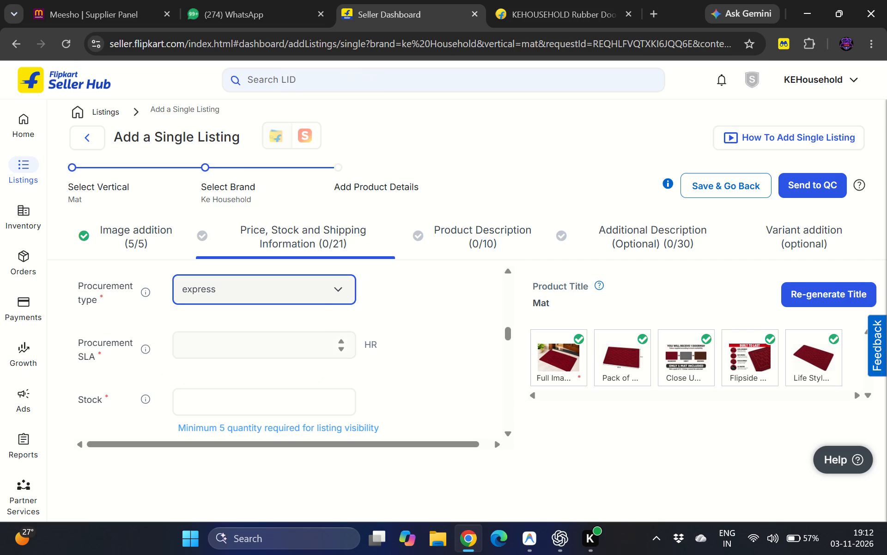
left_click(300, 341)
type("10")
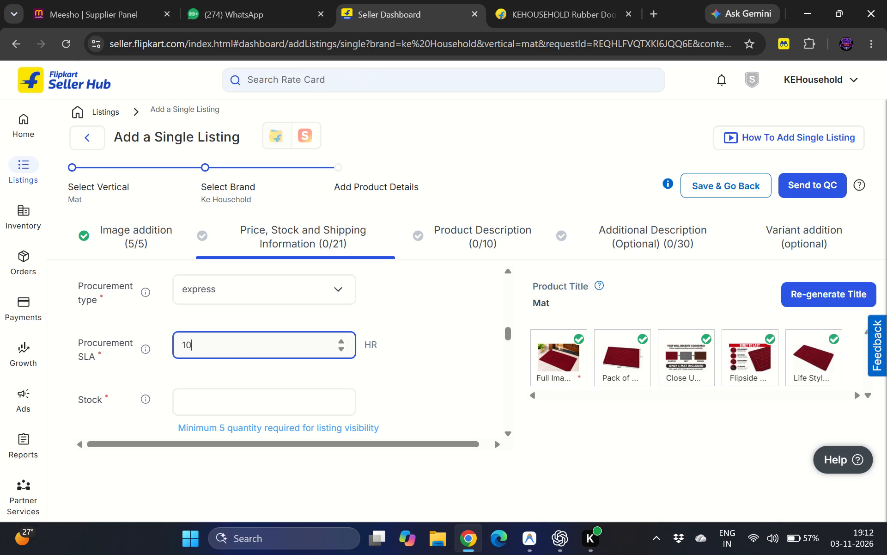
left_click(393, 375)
Enter a stock quantity of 10 in the inventory details.
scroll(358, 370, "up", 2)
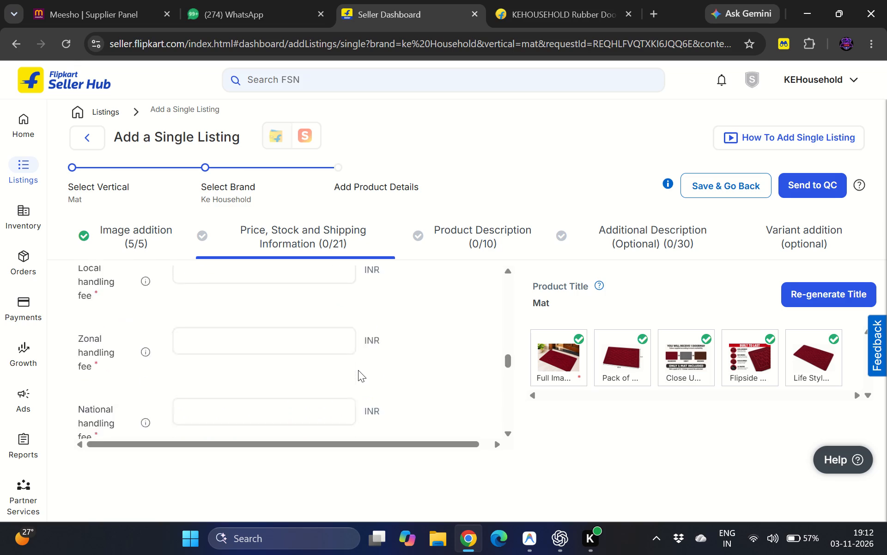
scroll(358, 370, "up", 4)
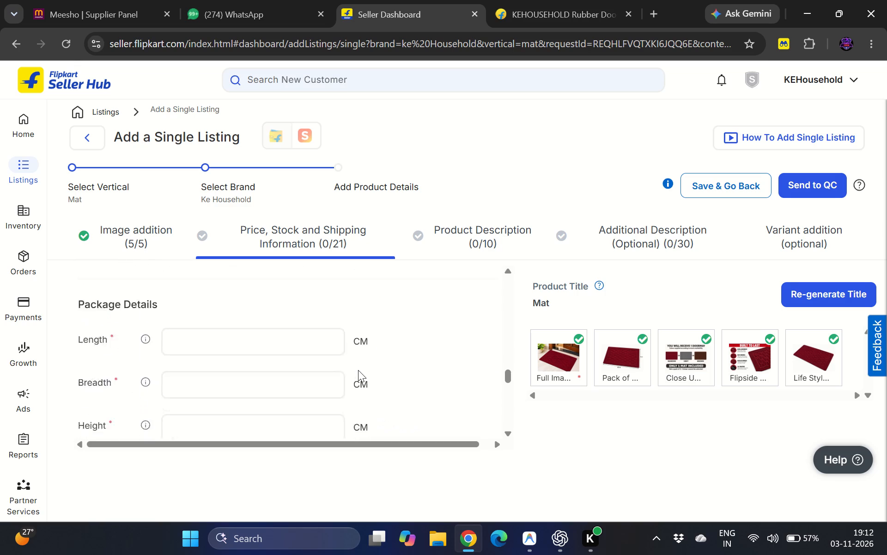
scroll(358, 370, "up", 2)
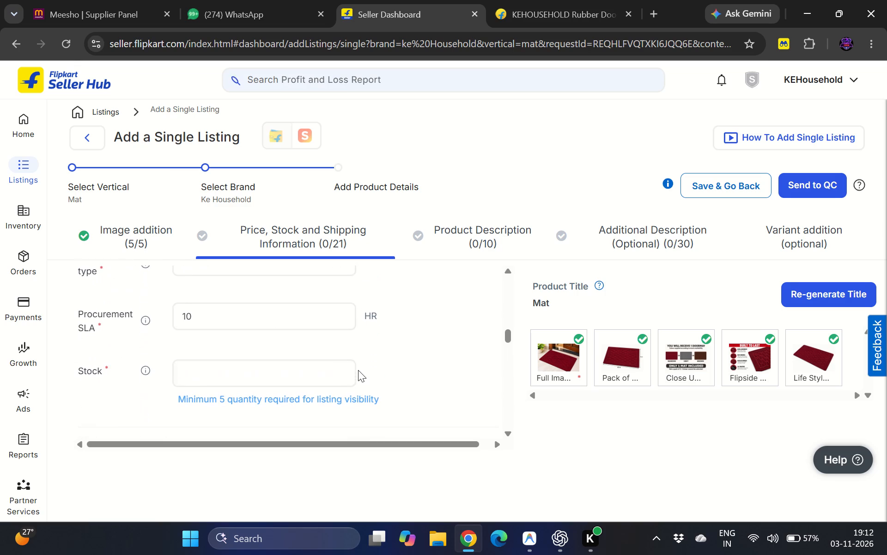
left_click(313, 370)
type("10")
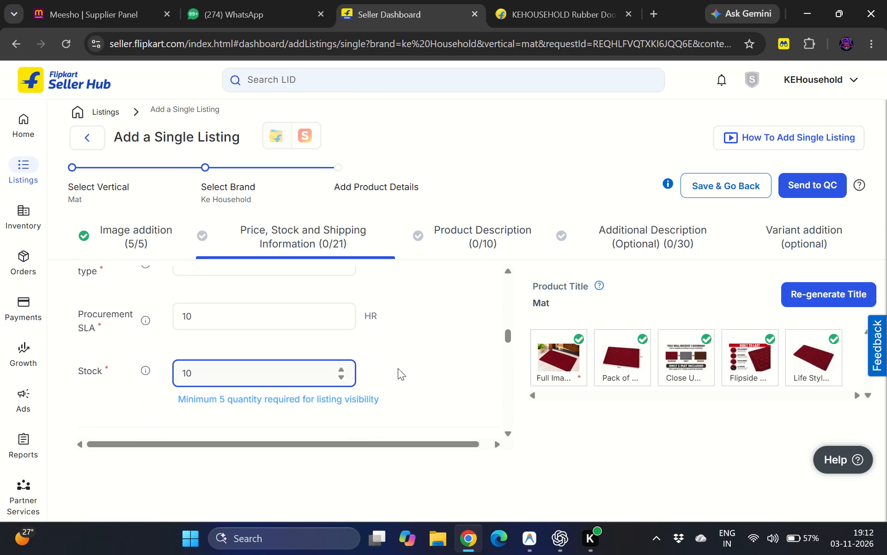
Choose Flipkart as the shipping provider.
scroll(432, 353, "down", 2)
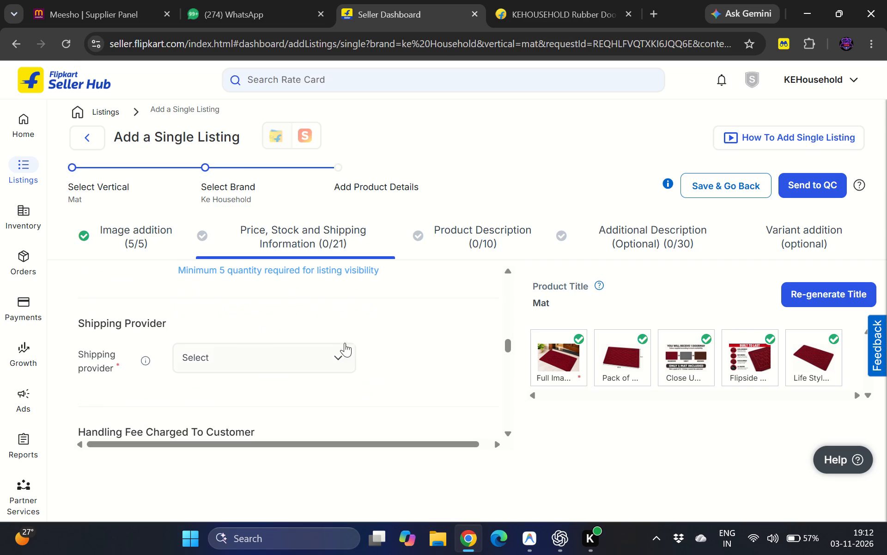
left_click(340, 357)
left_click(237, 450)
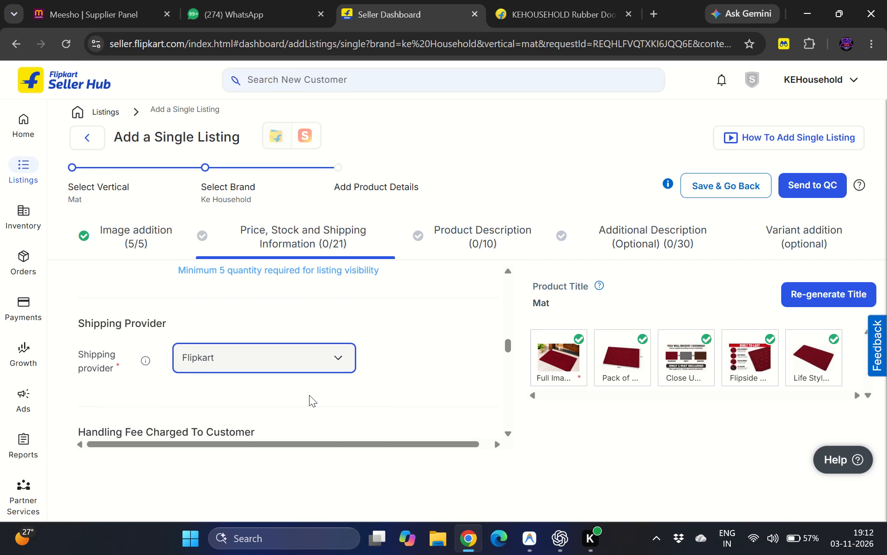
Change the procurement type to instock and set the procurement SLA to 1 day.
scroll(309, 395, "up", 3)
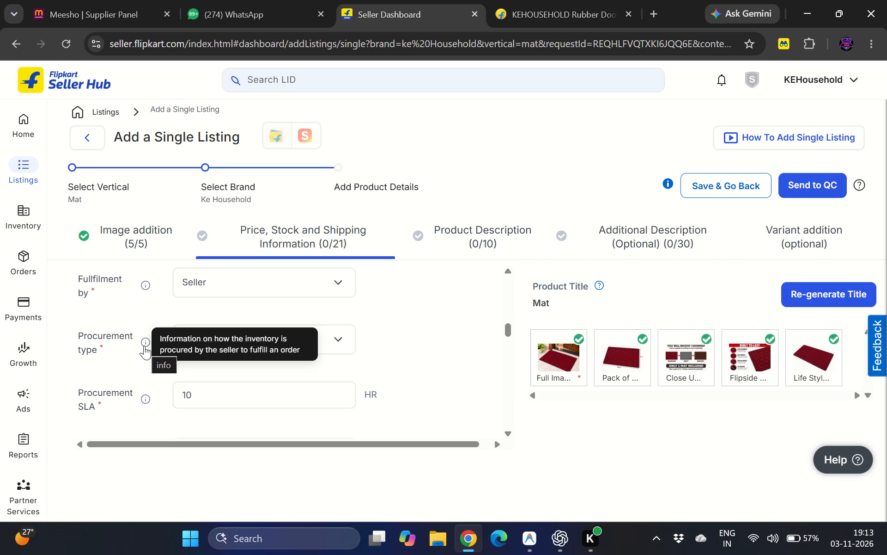
left_click(340, 339)
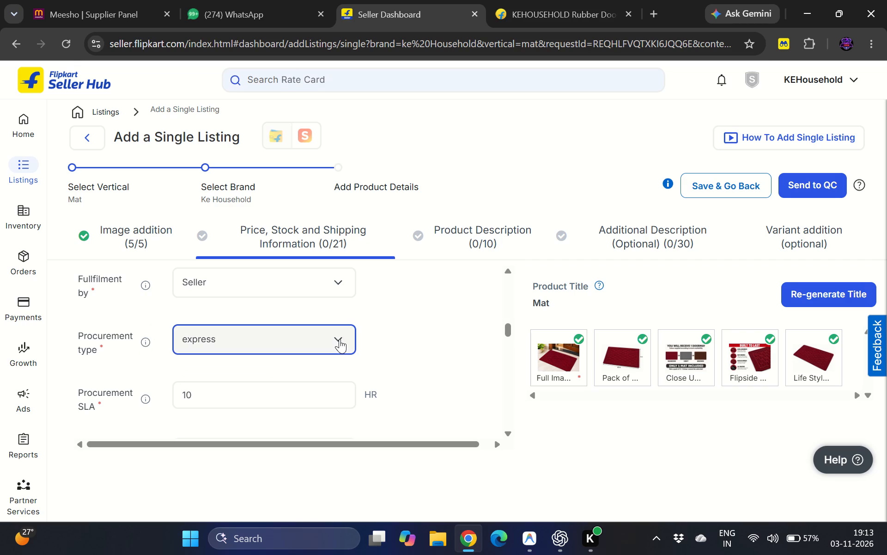
left_click(226, 436)
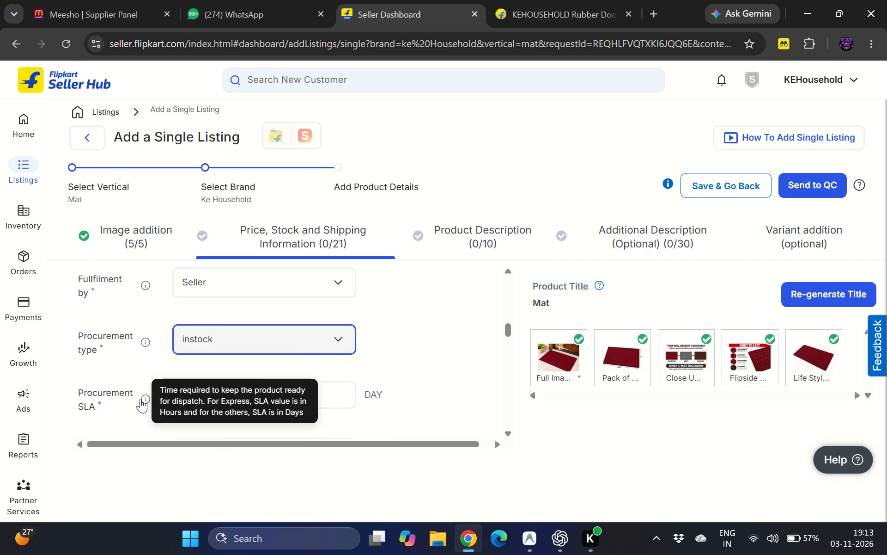
left_click(259, 394)
key("ctrl+a")
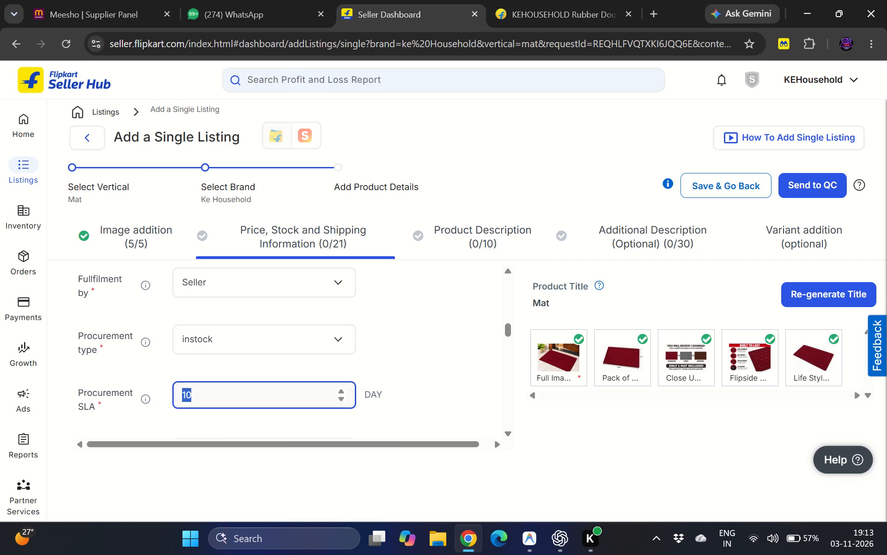
key("BackSpace")
key("1")
left_click(375, 364)
Set the local, zonal and national handling fees charged to the customer to 0 INR each.
scroll(375, 364, "down", 1)
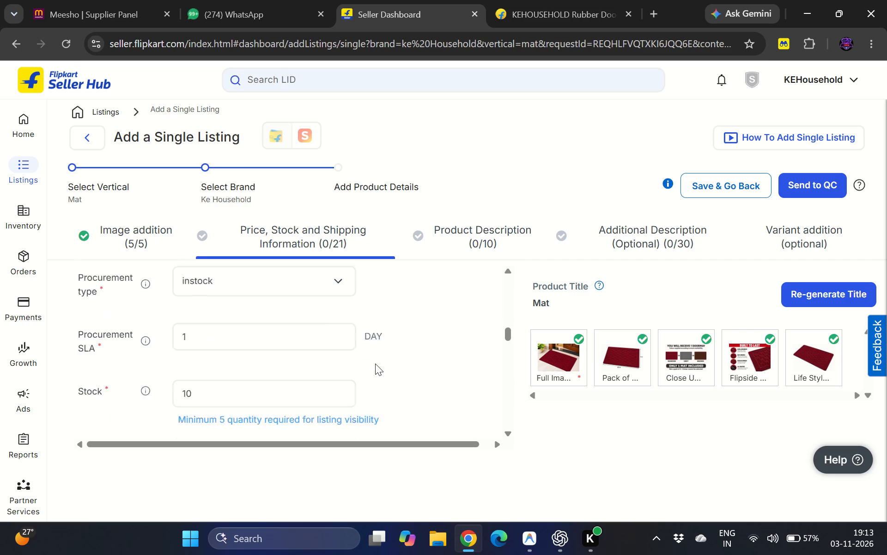
scroll(375, 364, "down", 3)
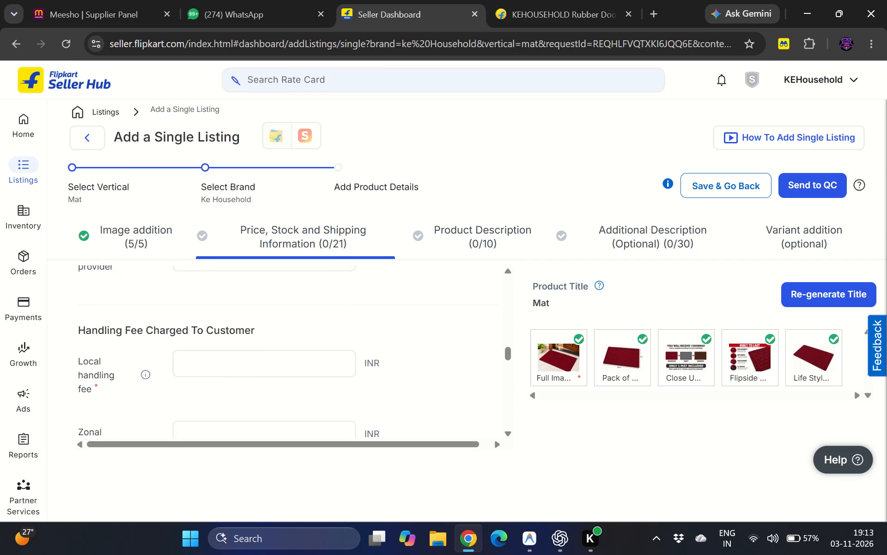
scroll(375, 364, "down", 2)
left_click(307, 320)
key("0")
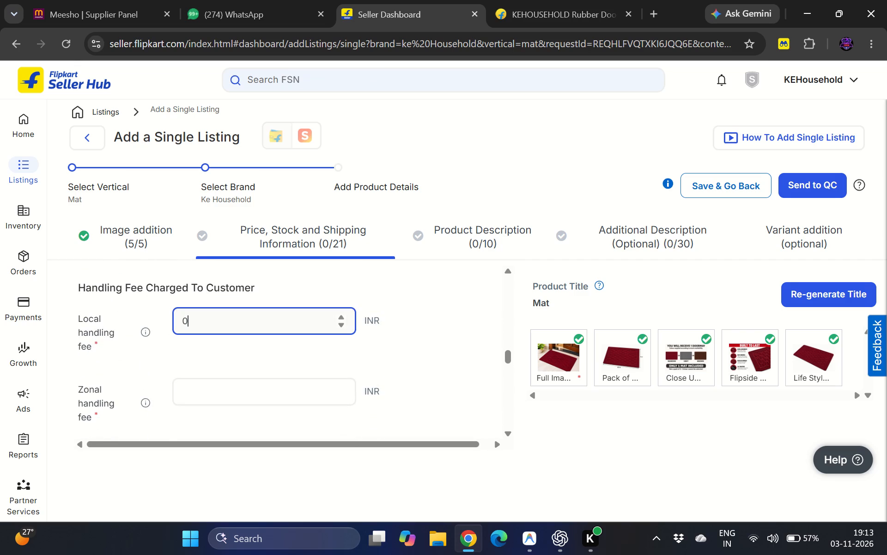
scroll(307, 320, "down", 1)
left_click(273, 380)
key("0")
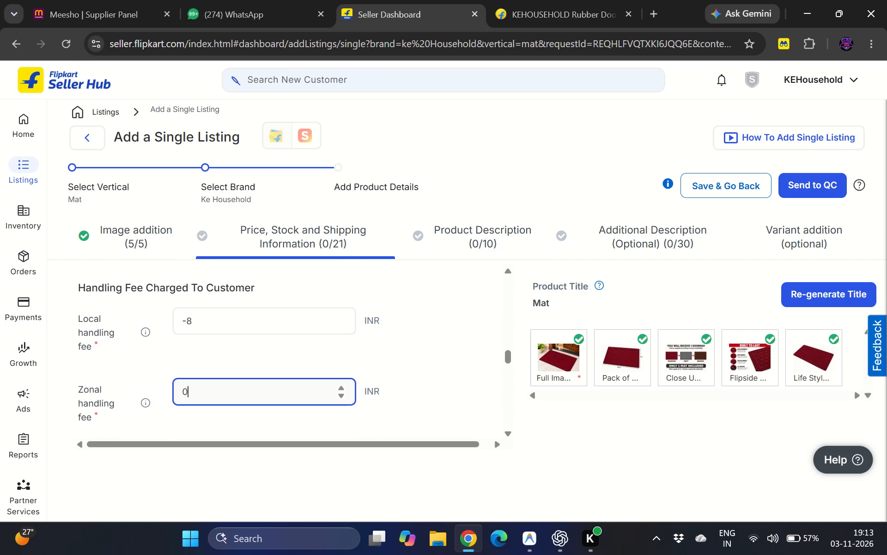
double_click(256, 321)
key("ctrl+a")
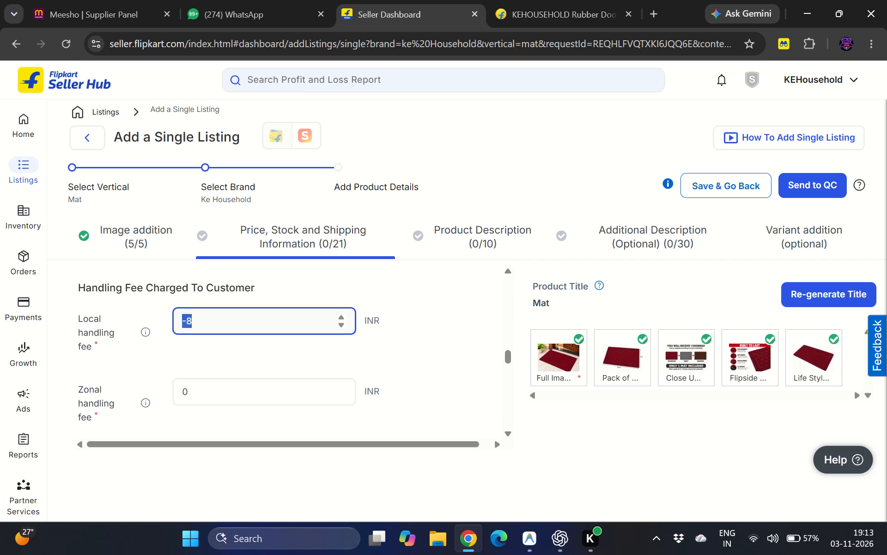
key("0")
scroll(291, 364, "down", 1)
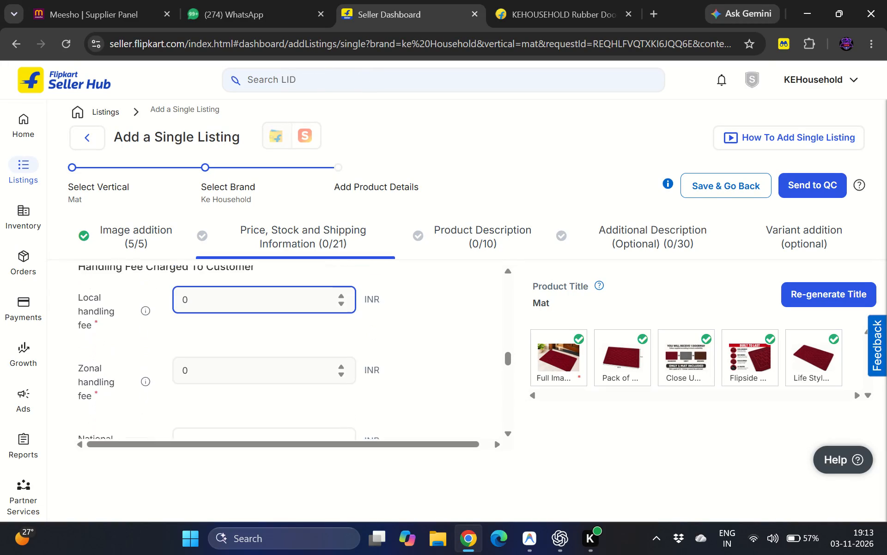
scroll(291, 364, "down", 1)
left_click(252, 398)
key("0")
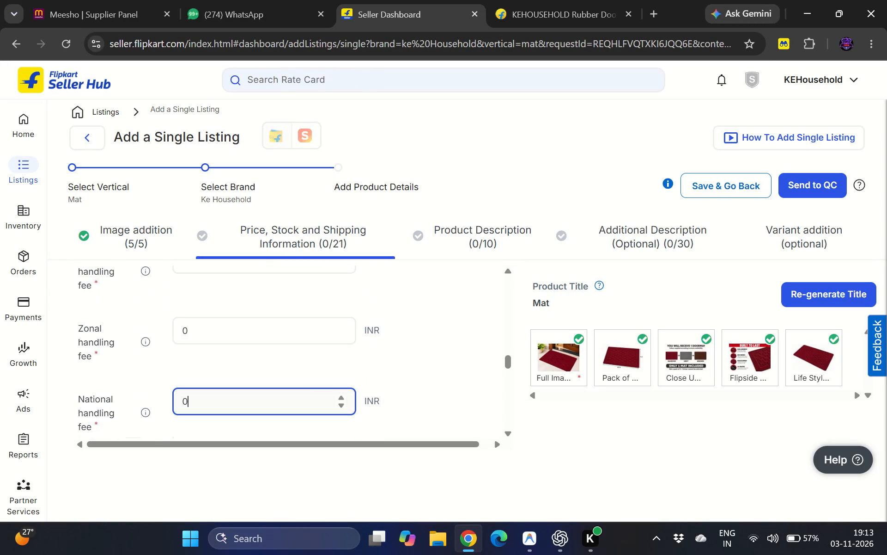
left_click(350, 377)
Enter package dimensions of 40 cm length, 8 cm breadth and 5 cm height in the package details.
scroll(375, 326, "down", 1)
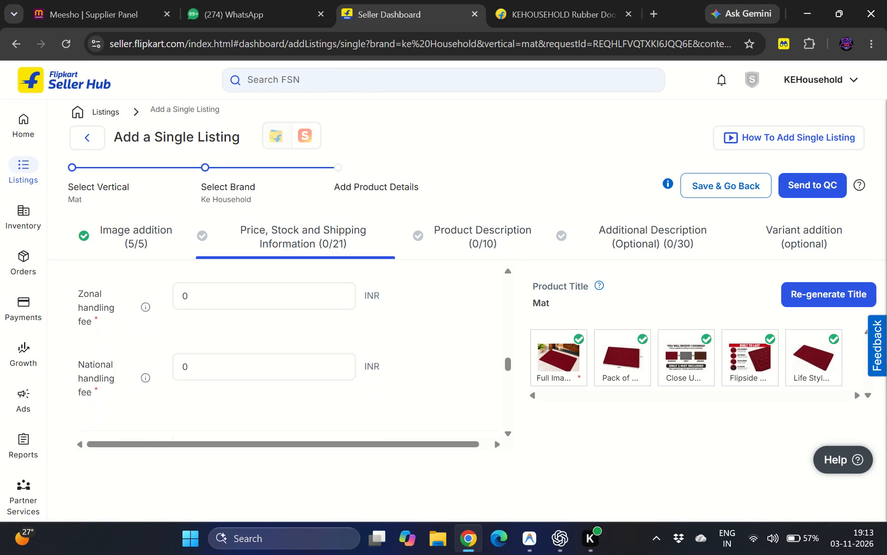
scroll(375, 326, "down", 2)
left_click(280, 327)
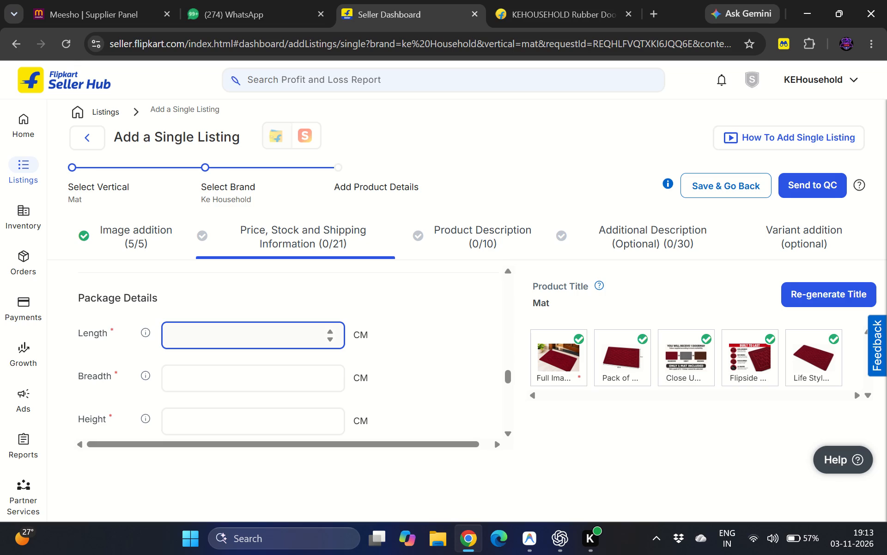
type("40")
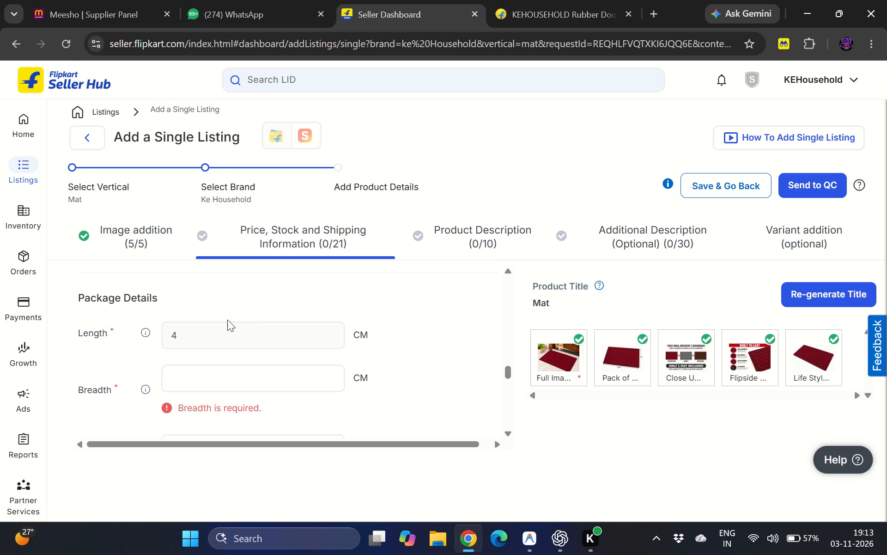
left_click(225, 328)
key("p")
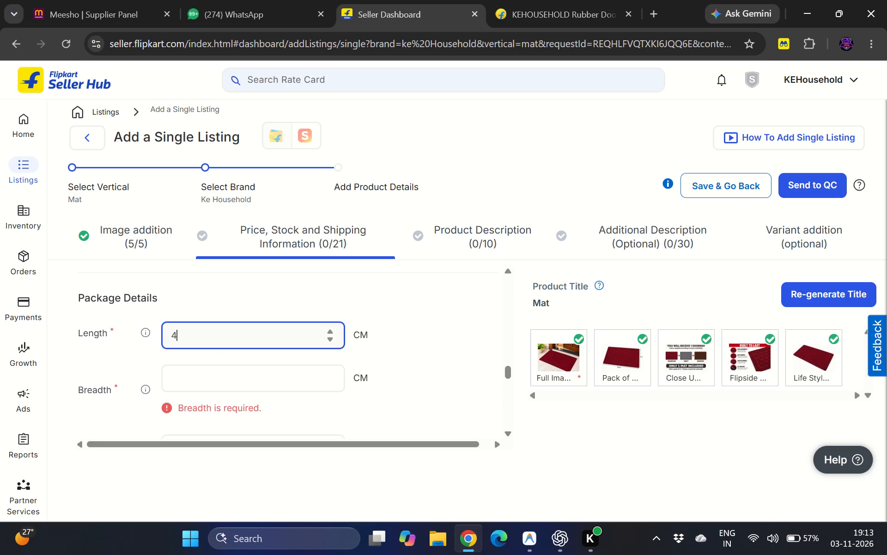
key("0")
left_click(206, 373)
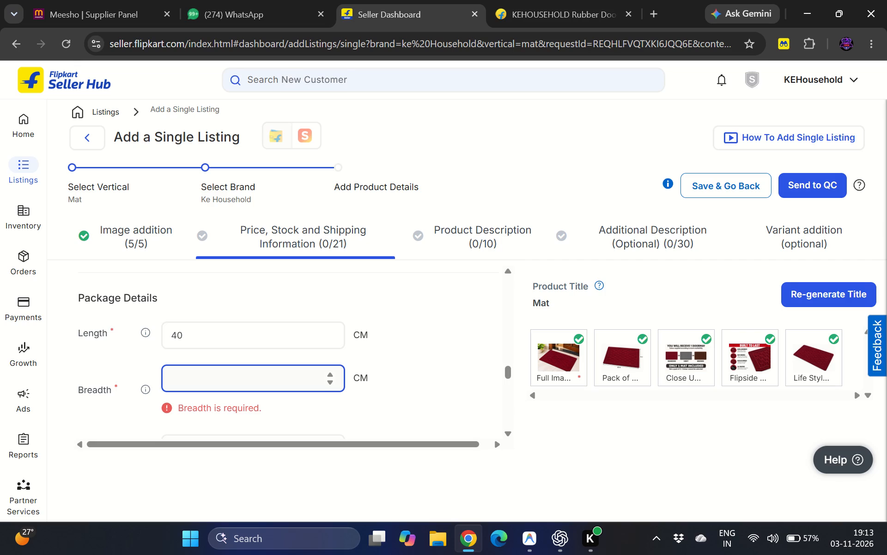
key("8")
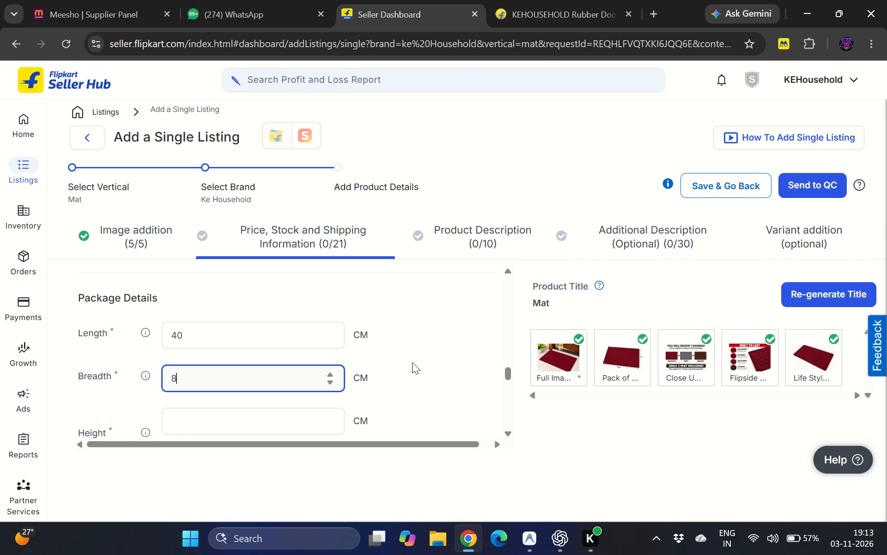
scroll(412, 362, "down", 1)
left_click(243, 369)
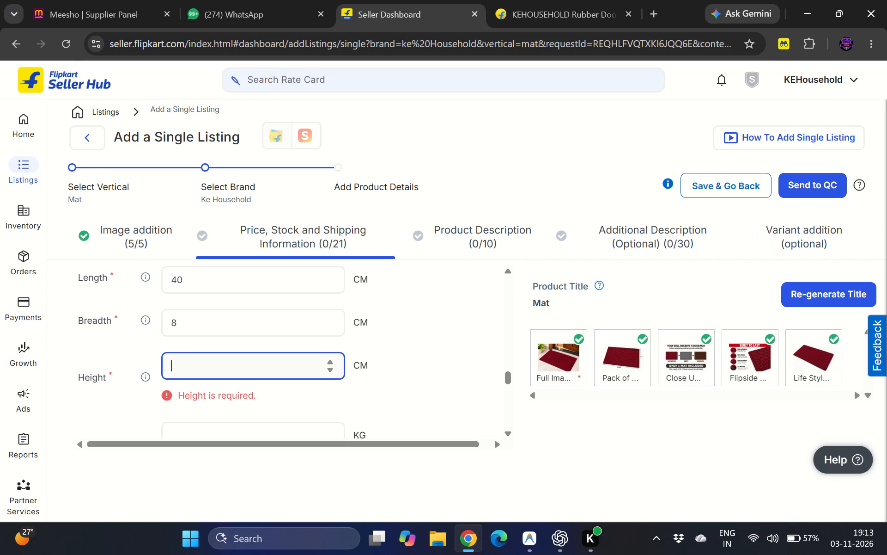
key("5")
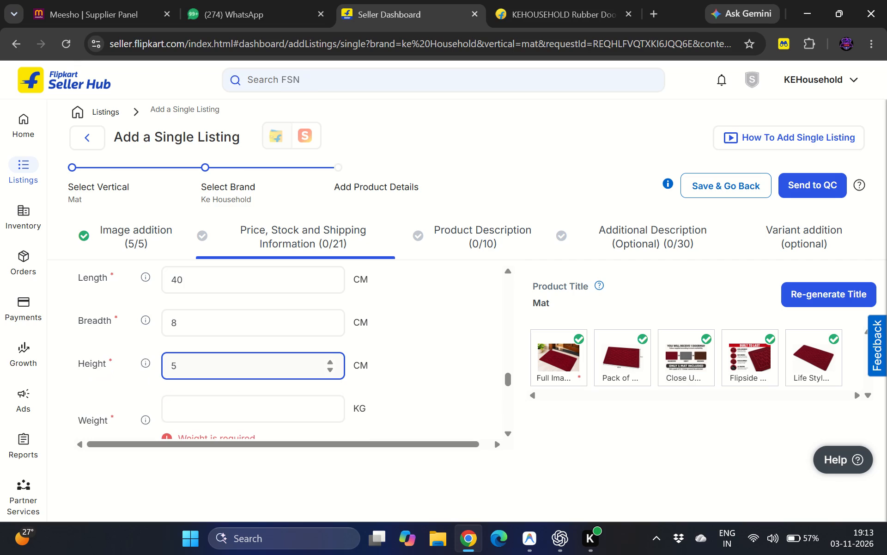
Set the package weight to 0.8 kg.
scroll(423, 368, "down", 1)
left_click(295, 353)
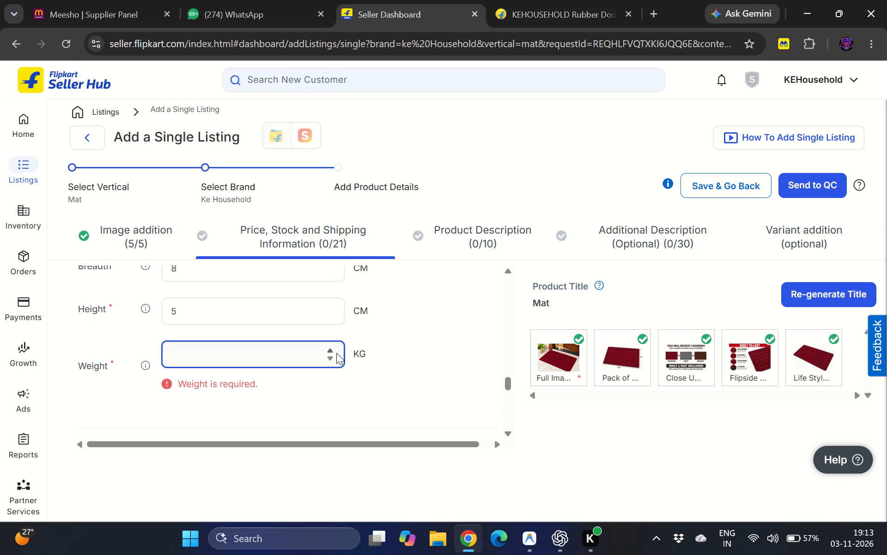
key("period")
key("BackSpace")
key("0")
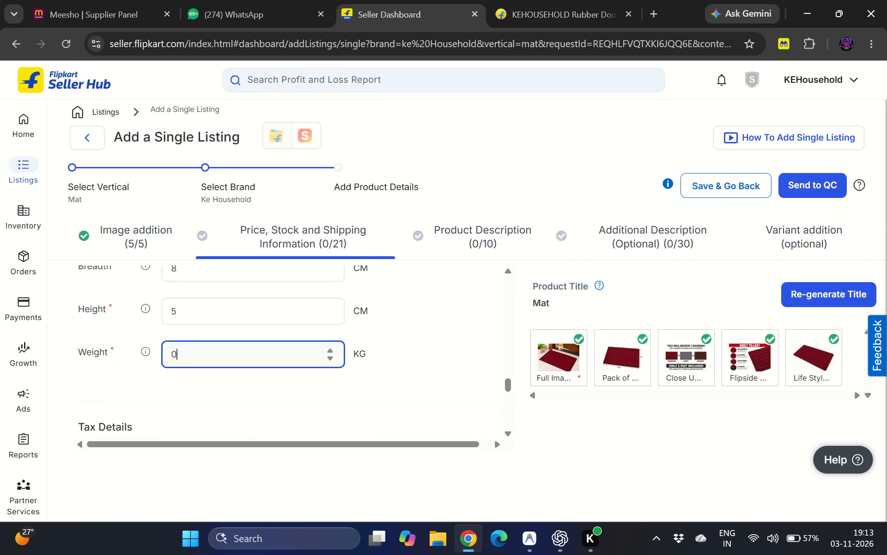
type(".8")
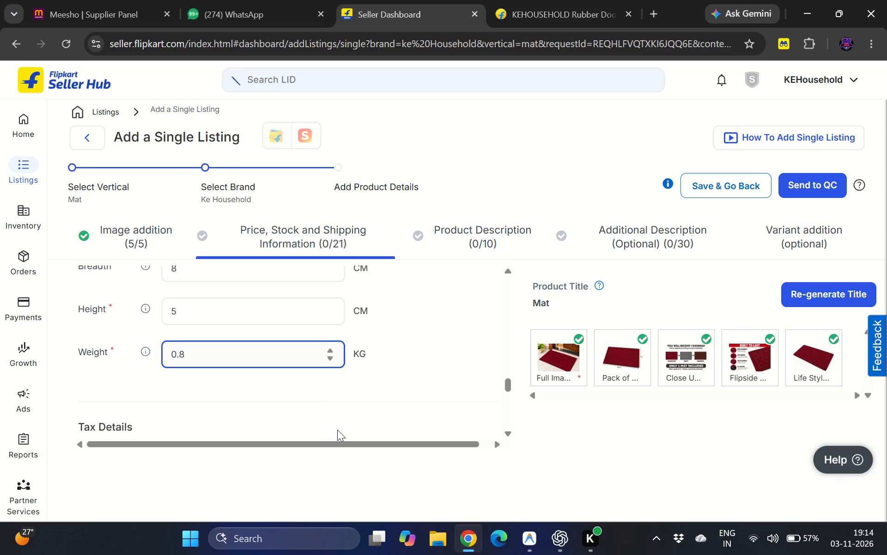
Enter the HSN code 570500 in the tax details.
scroll(337, 430, "down", 1)
left_click(300, 348)
left_click(261, 396)
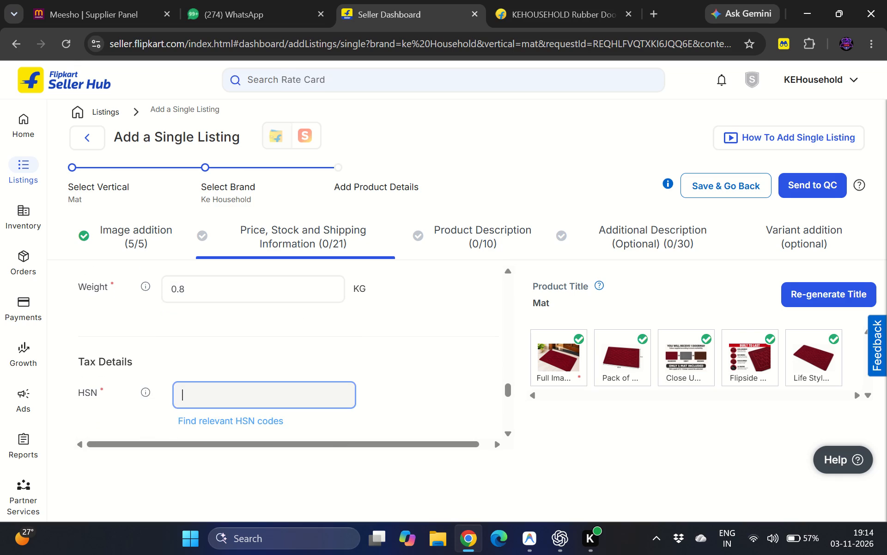
type("50")
key("Delete")
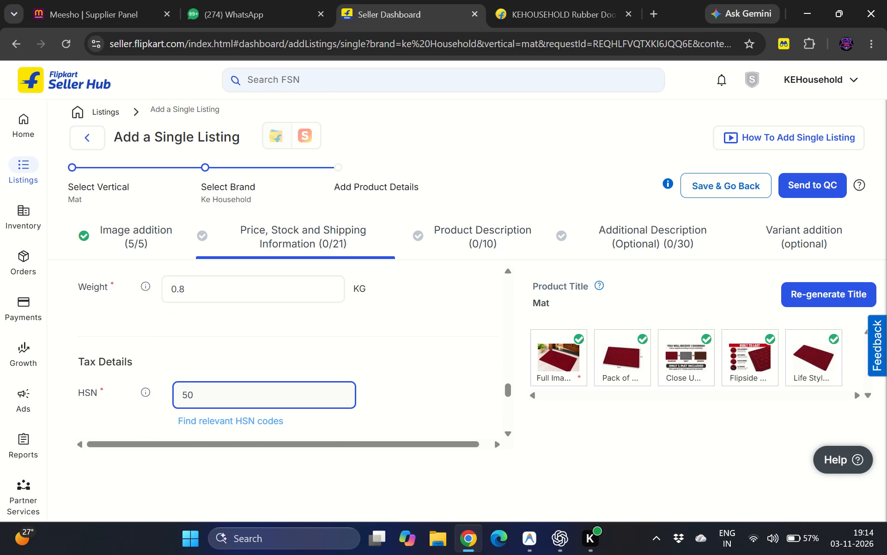
key("7")
key("BackSpace")
key("BackSpace")
type("70500")
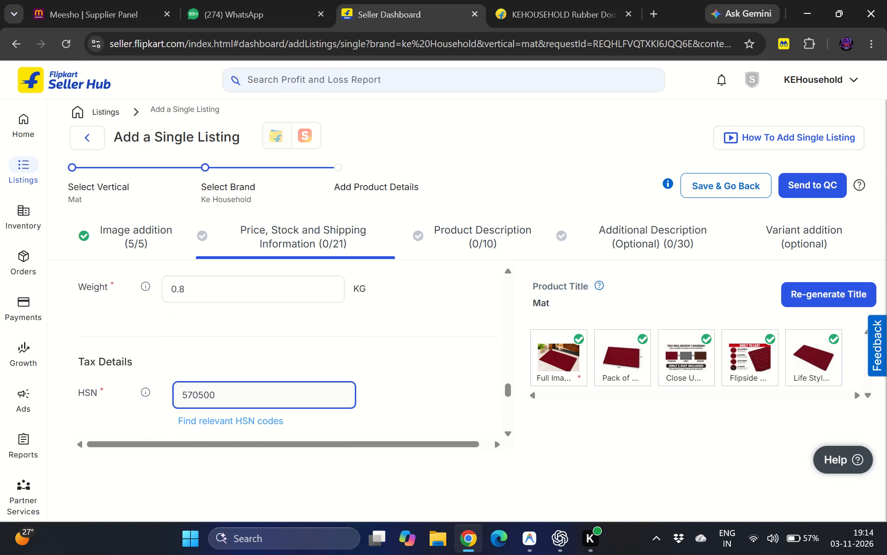
Set the luxury cess to 0 percent and choose GST_5 as the tax code.
scroll(350, 372, "down", 2)
left_click(298, 349)
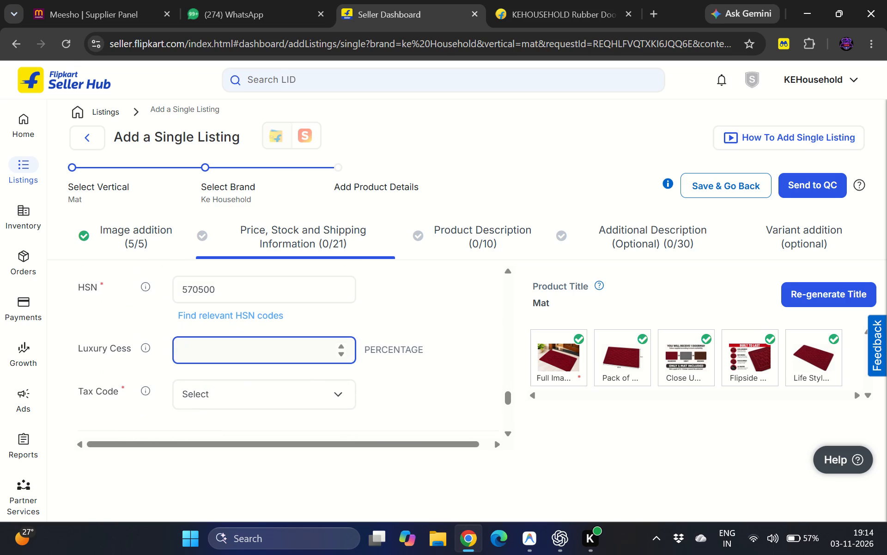
key("0")
left_click(285, 385)
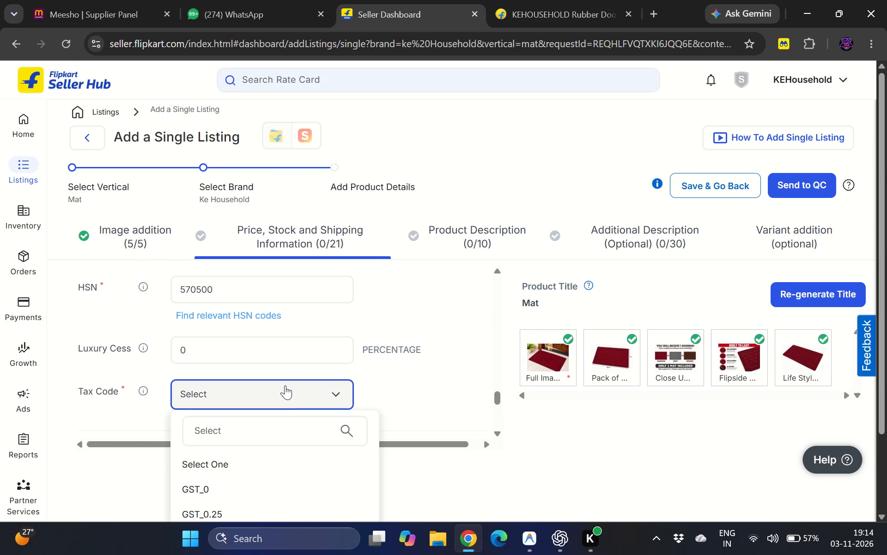
scroll(285, 385, "down", 1)
scroll(227, 494, "down", 1)
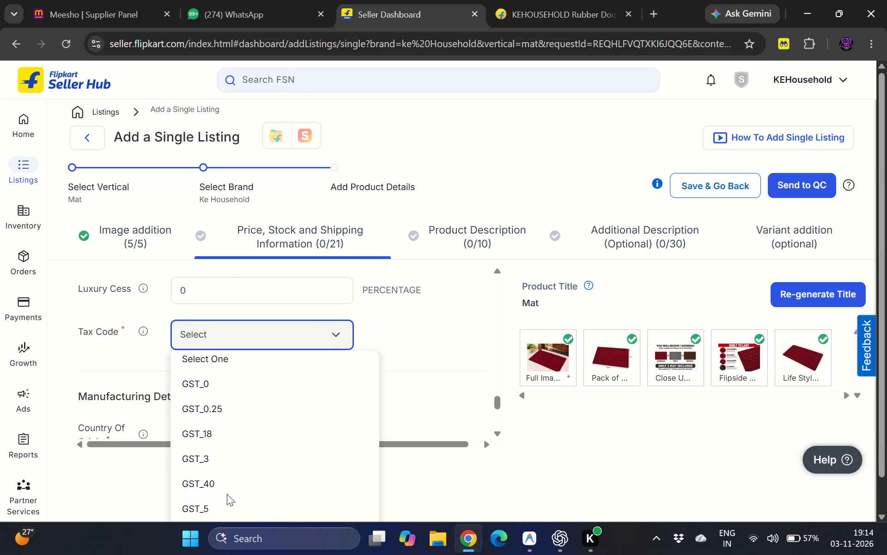
left_click(194, 512)
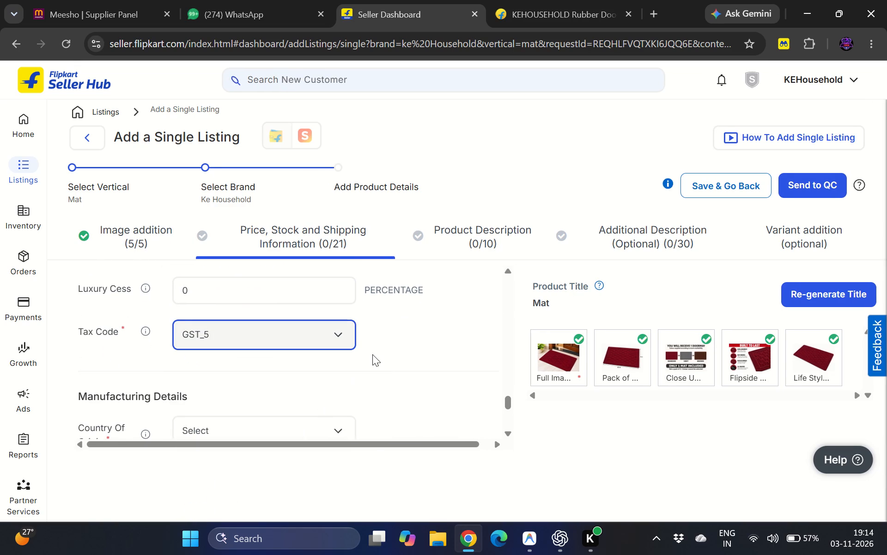
Choose India as the country of origin in the manufacturing details.
scroll(372, 354, "down", 2)
left_click(328, 299)
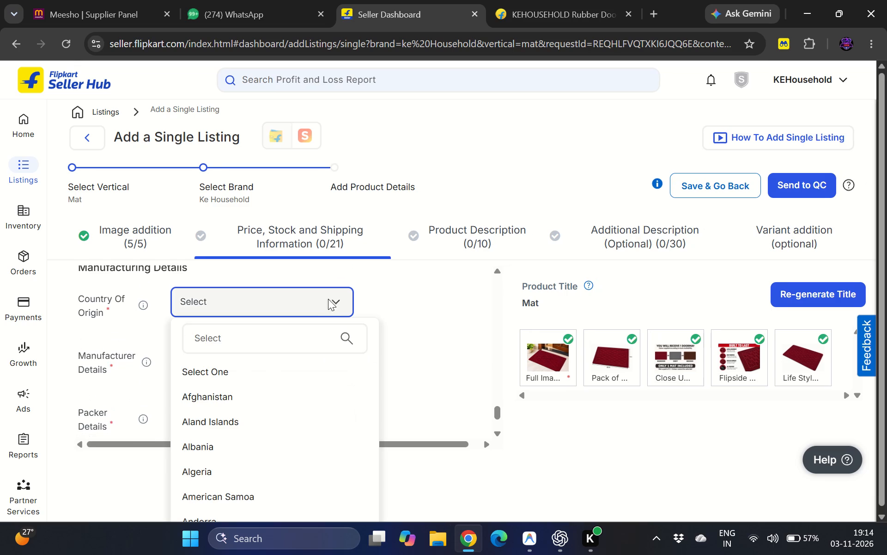
left_click(266, 334)
type("indi")
left_click(228, 447)
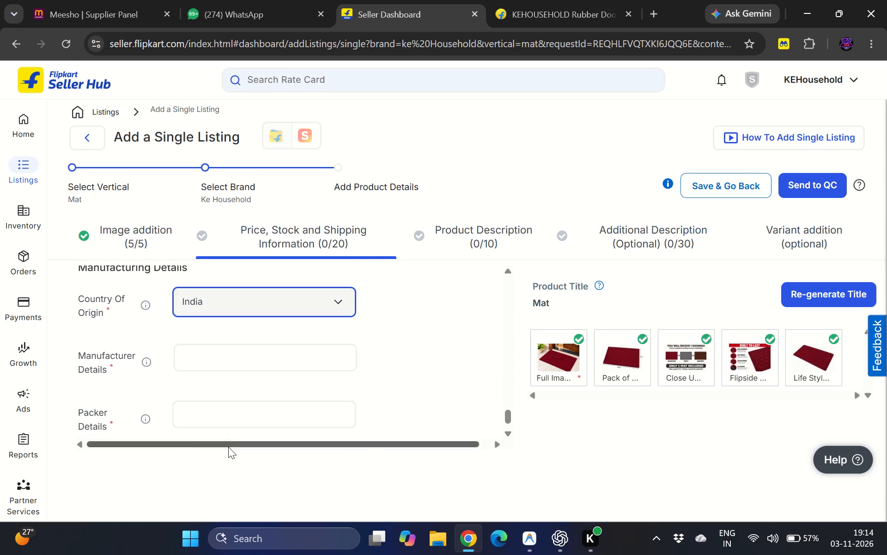
Enter KE Household as the manufacturer details.
scroll(358, 351, "down", 1)
left_click(304, 339)
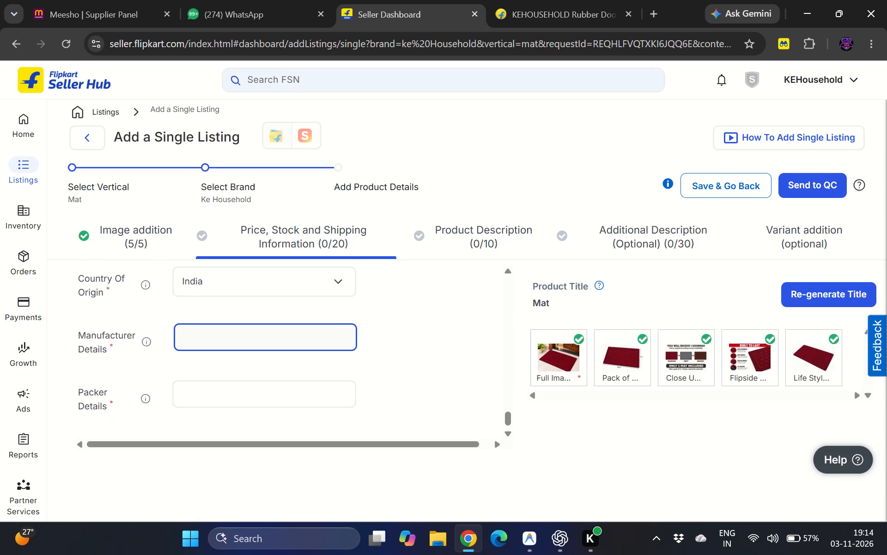
key("shift+k")
type("E HOuse")
key("BackSpace")
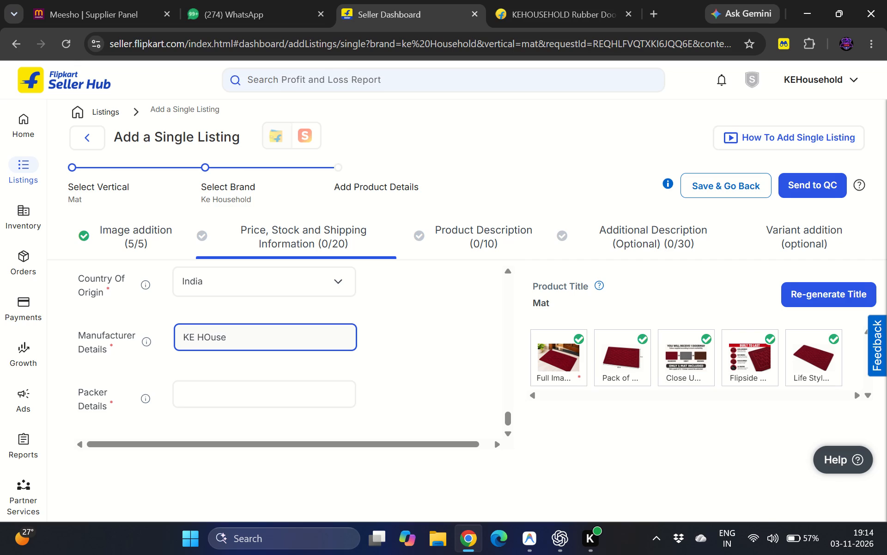
key("BackSpace")
key("BackSpace")
key("BackSpace")
type("ousehold")
Copy the manufacturer name KE Household into the packer details.
key("ctrl+a")
key("ctrl+c")
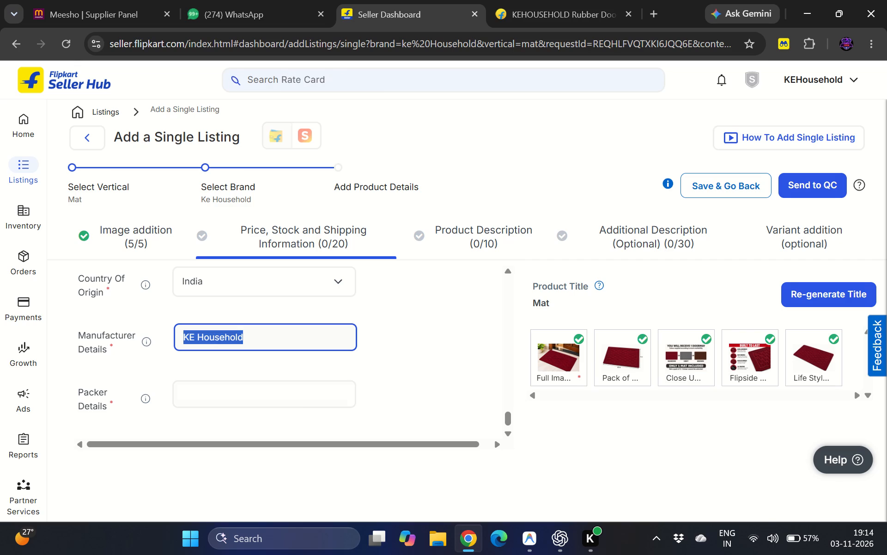
left_click(293, 397)
key("ctrl+v")
Move on from the price, stock and shipping information to the listing's Product Description section.
scroll(366, 351, "down", 1)
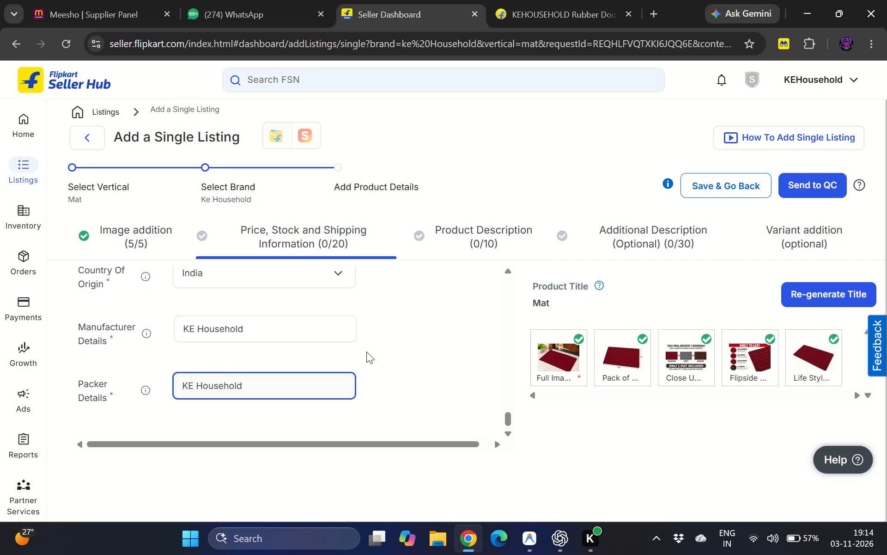
scroll(366, 351, "down", 1)
scroll(366, 351, "up", 3)
left_click(452, 229)
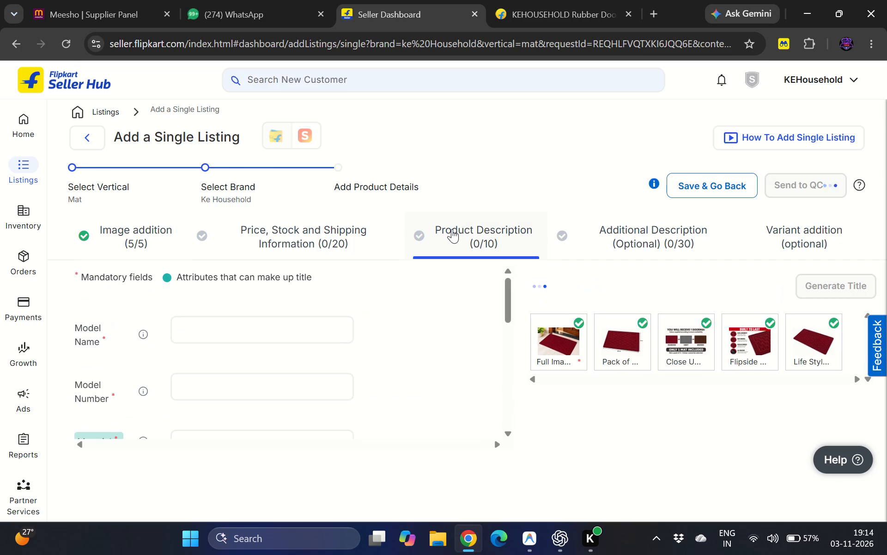
scroll(383, 316, "up", 1)
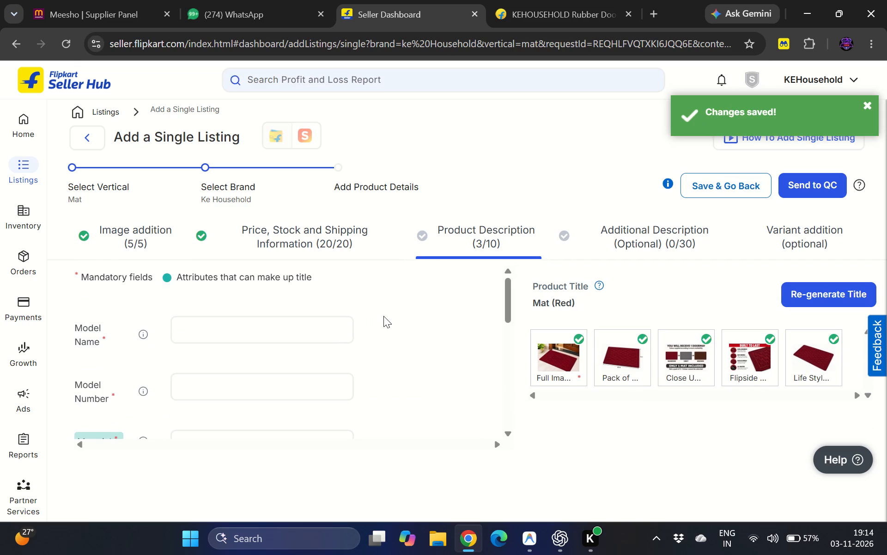
Switch to the Meesho product page and copy the mat's style code CL-STAR-01.
left_click(272, 329)
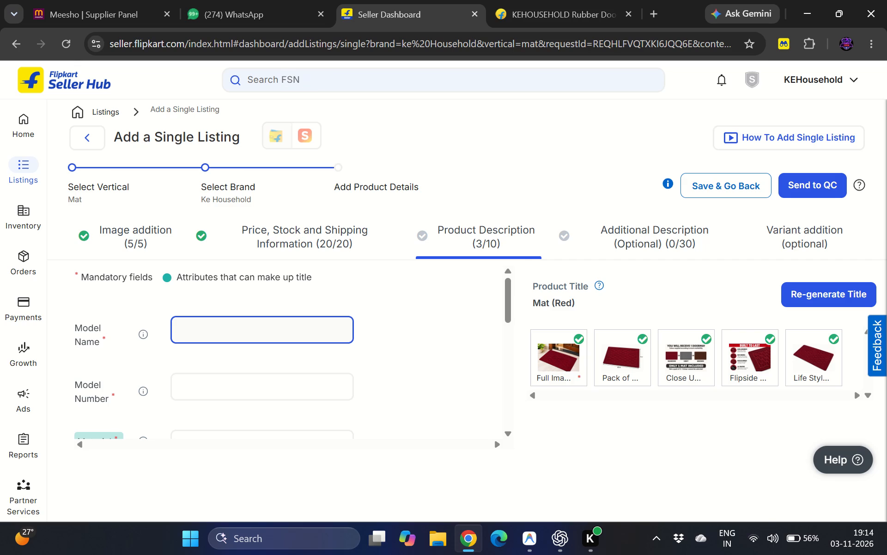
scroll(269, 327, "up", 1)
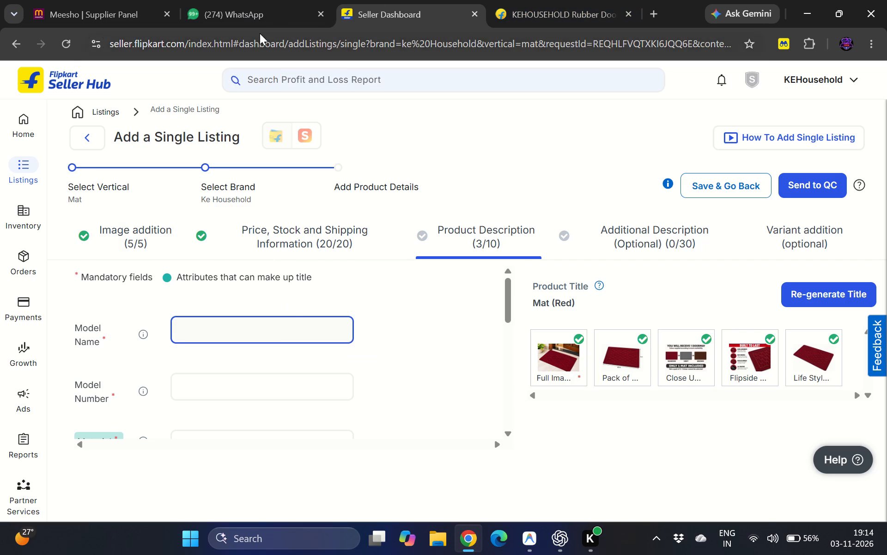
left_click(128, 0)
scroll(391, 282, "up", 2)
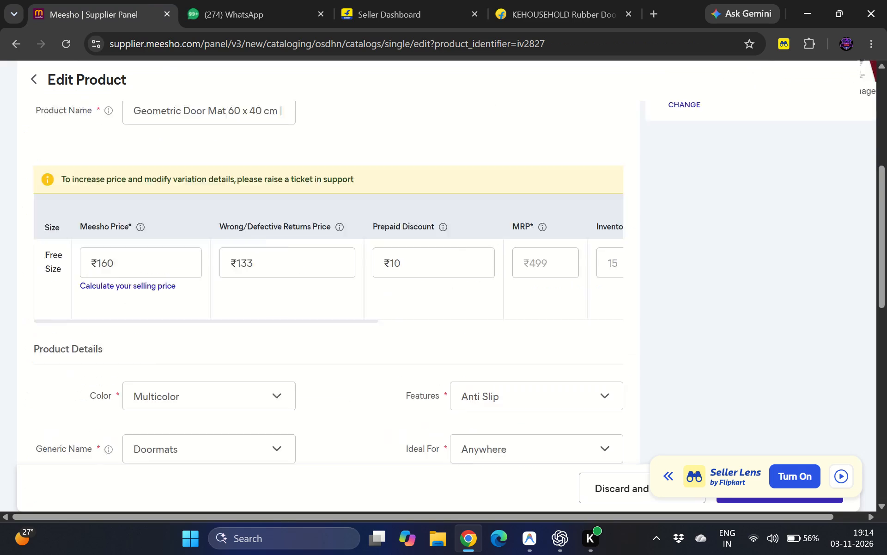
scroll(391, 282, "up", 3)
left_click(511, 218)
key("ctrl+a")
key("ctrl+c")
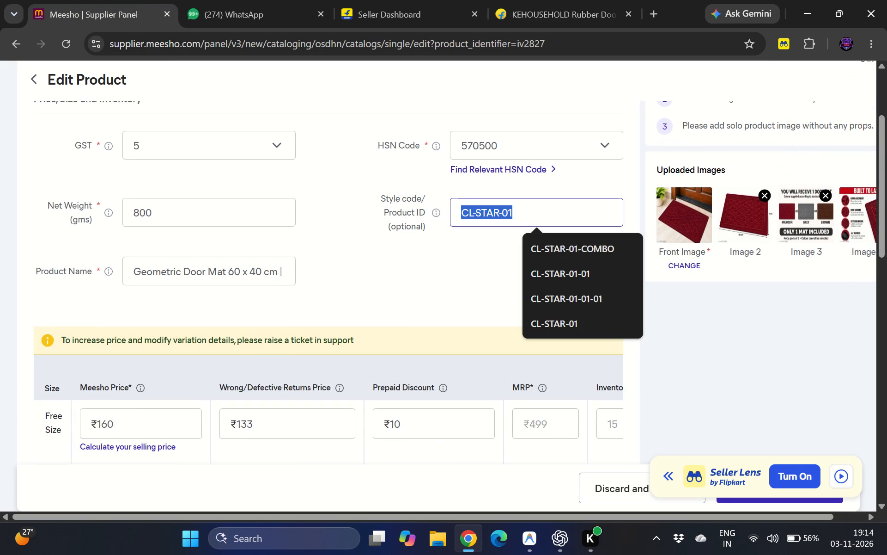
key("ctrl+c")
key("ctrl+c")
Back in the Flipkart listing, fill both the model name and model number with CL-STAR-01-01, reusing the copied style code.
left_click(392, 0)
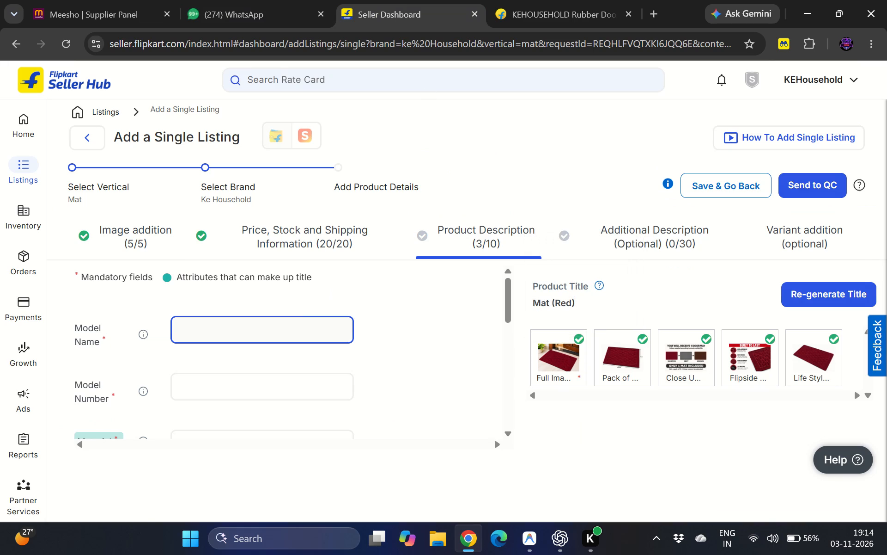
key("ctrl+v")
left_click(249, 333)
type("-01")
left_click(211, 380)
key("ctrl+v")
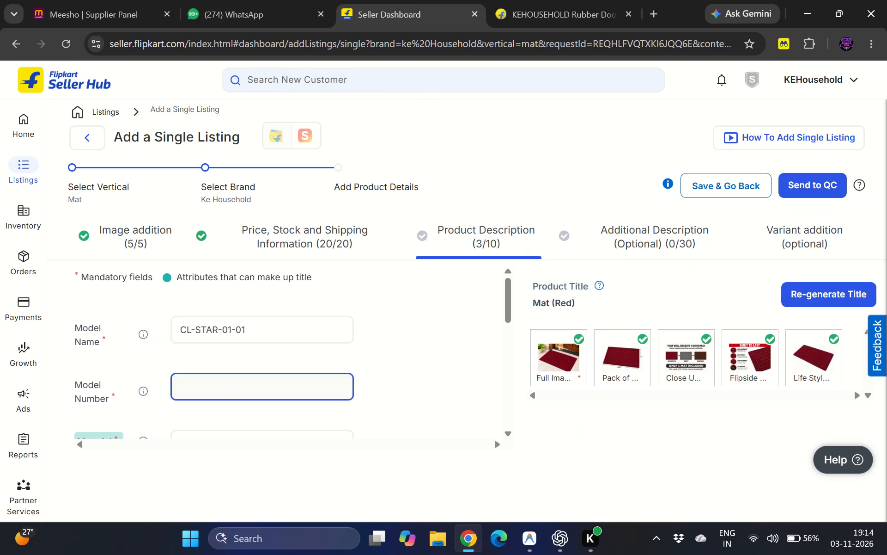
type("-01")
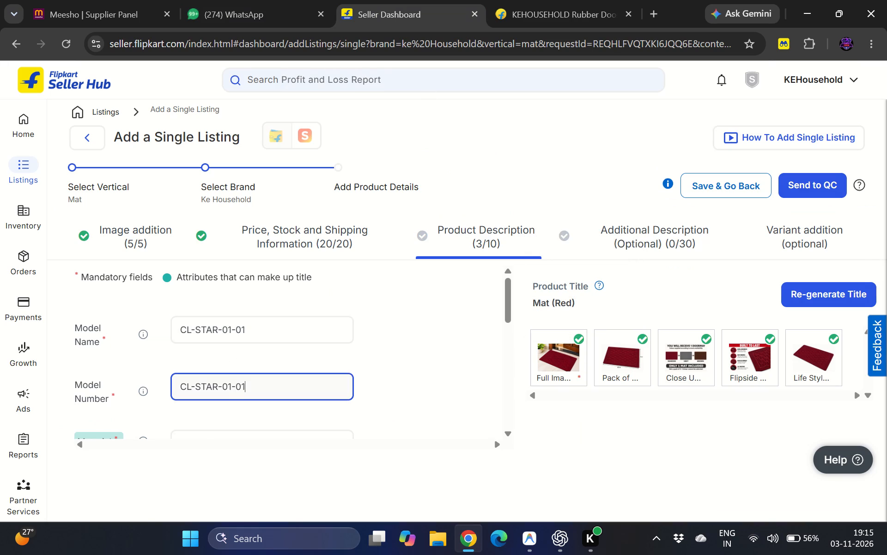
Set the mat's material to Rubber in the product description.
scroll(211, 380, "down", 1)
scroll(165, 361, "down", 1)
left_click(231, 342)
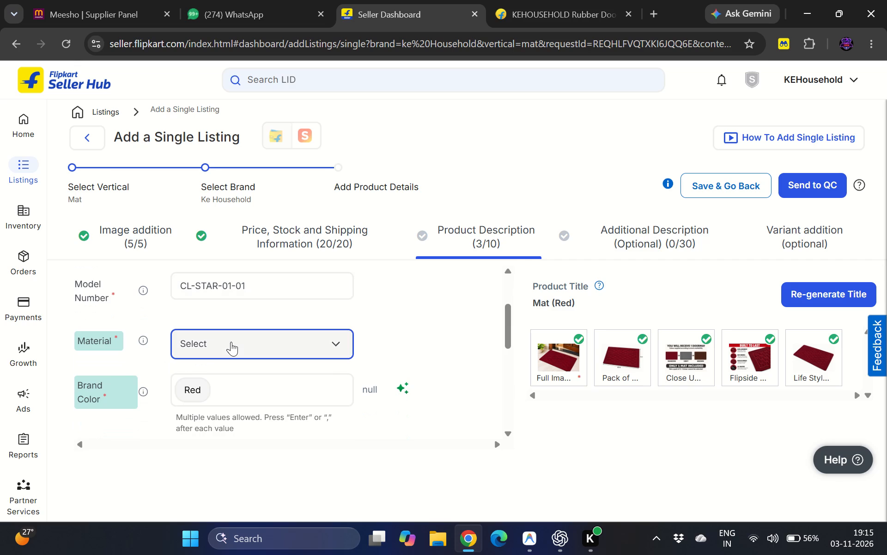
left_click(229, 389)
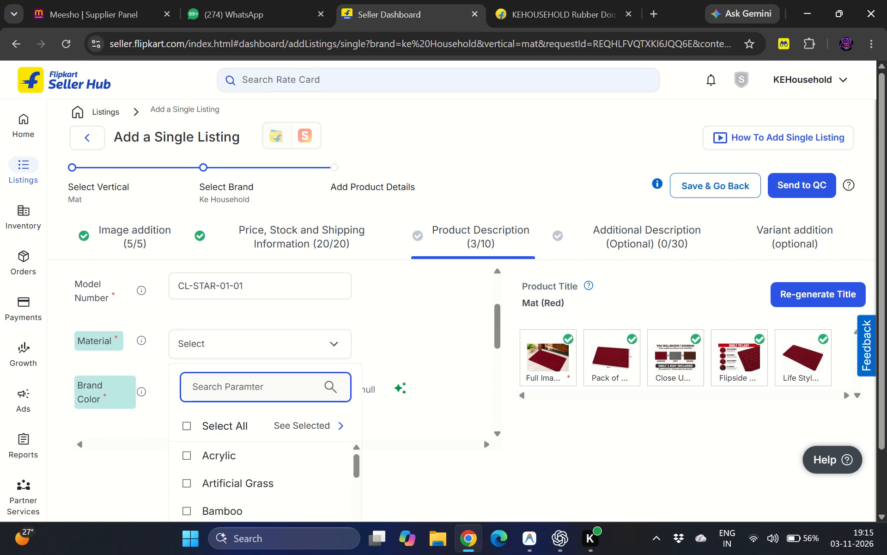
type("cot")
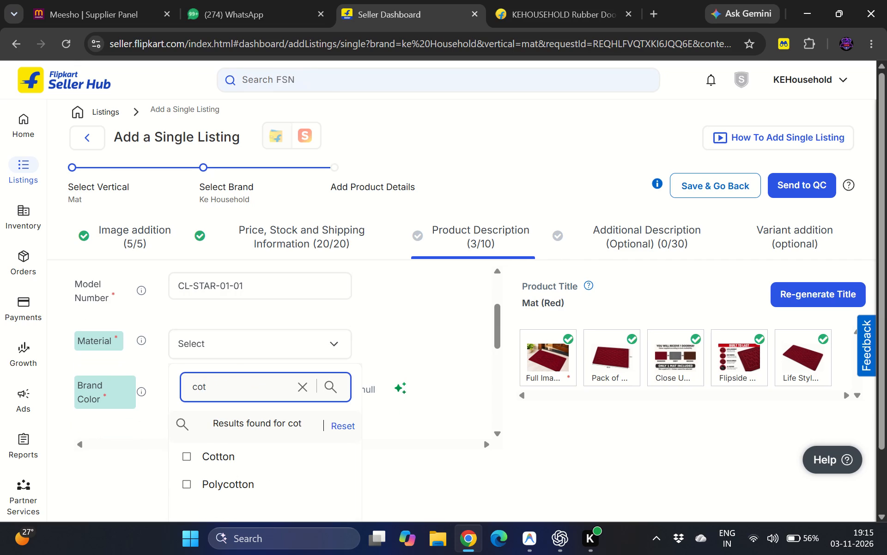
key("BackSpace")
key("BackSpace")
key("BackSpace")
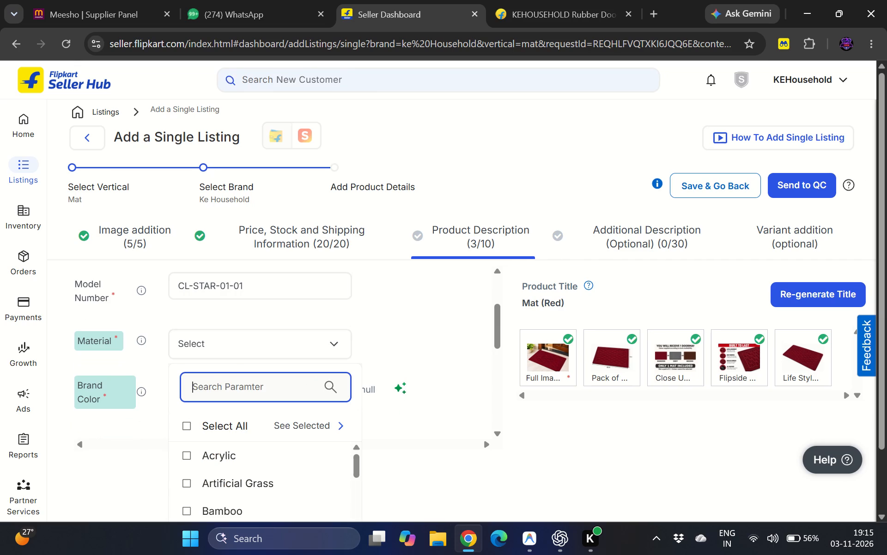
type("wo")
key("BackSpace")
key("BackSpace")
key("BackSpace")
key("BackSpace")
type("rubber")
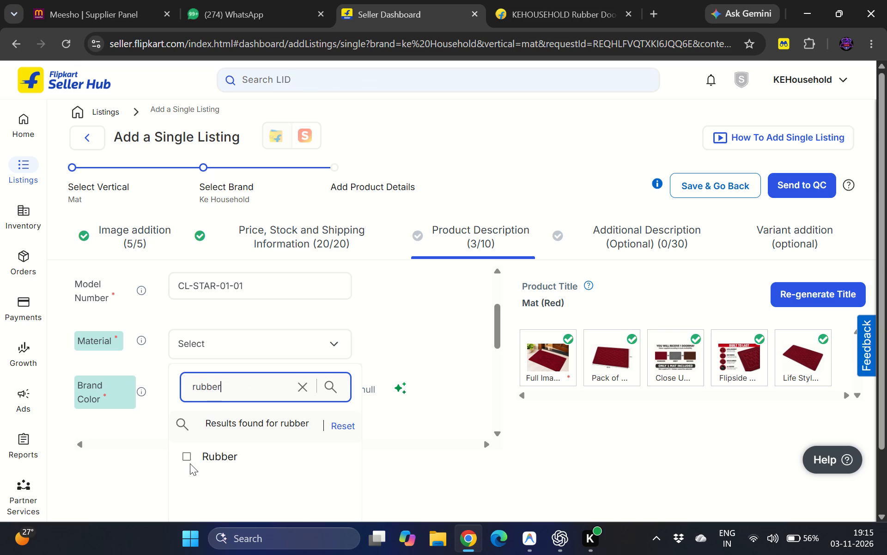
left_click(188, 457)
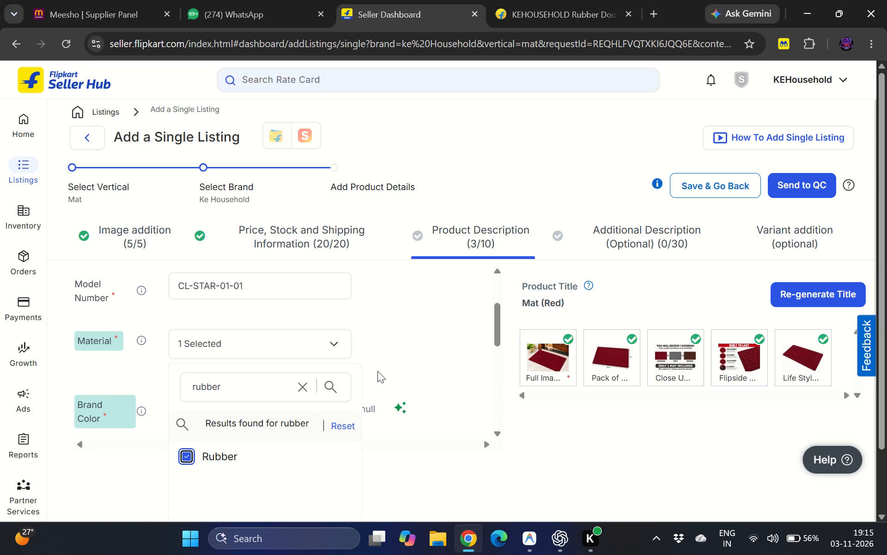
left_click(403, 361)
Replace the Red entry in the Brand Color field with Multicolor.
scroll(379, 314, "down", 2)
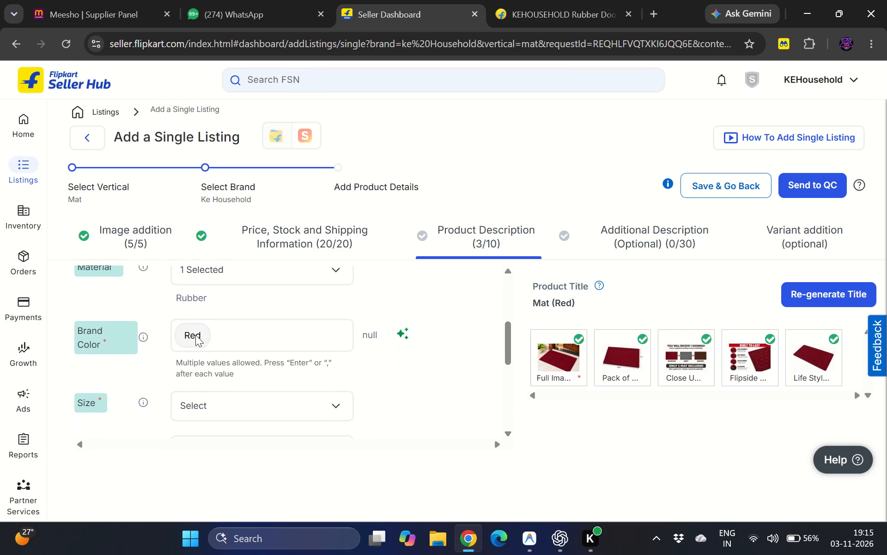
left_click(194, 334)
left_click(228, 330)
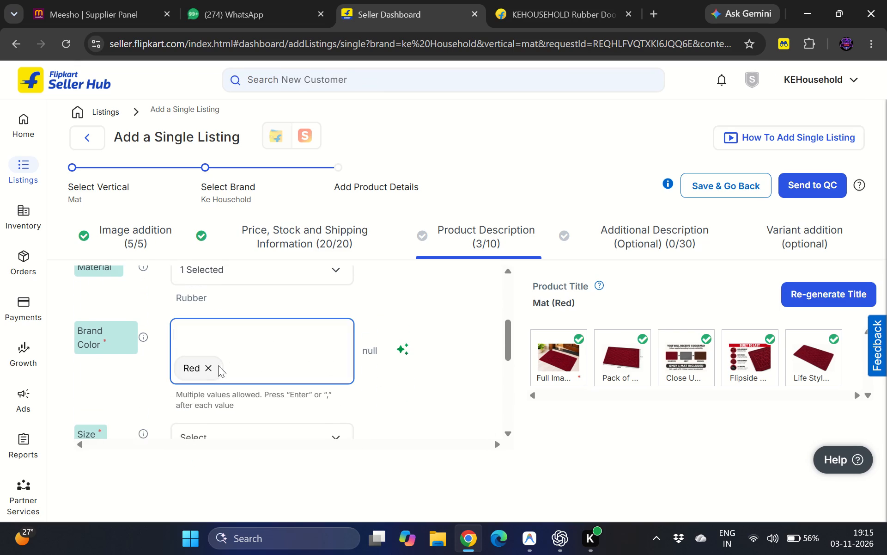
left_click(206, 370)
type("multi")
key("Down")
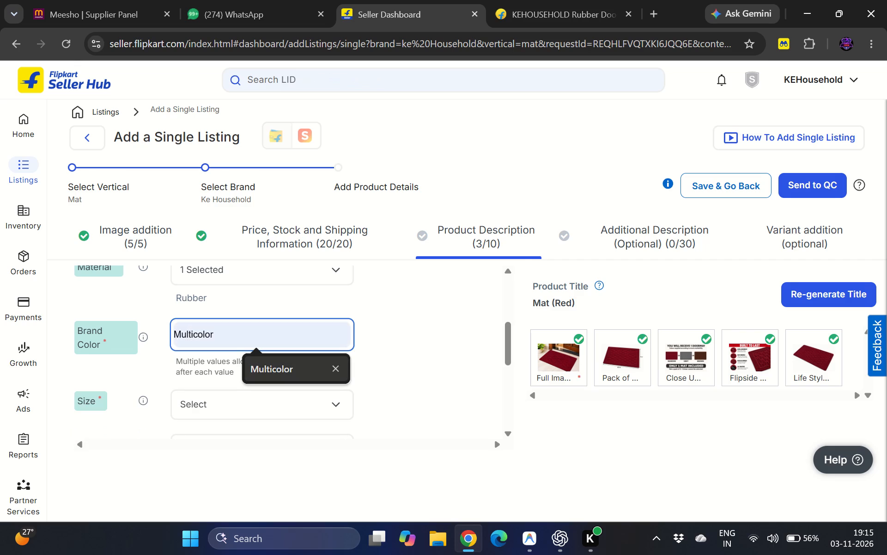
key("Return")
left_click(239, 370)
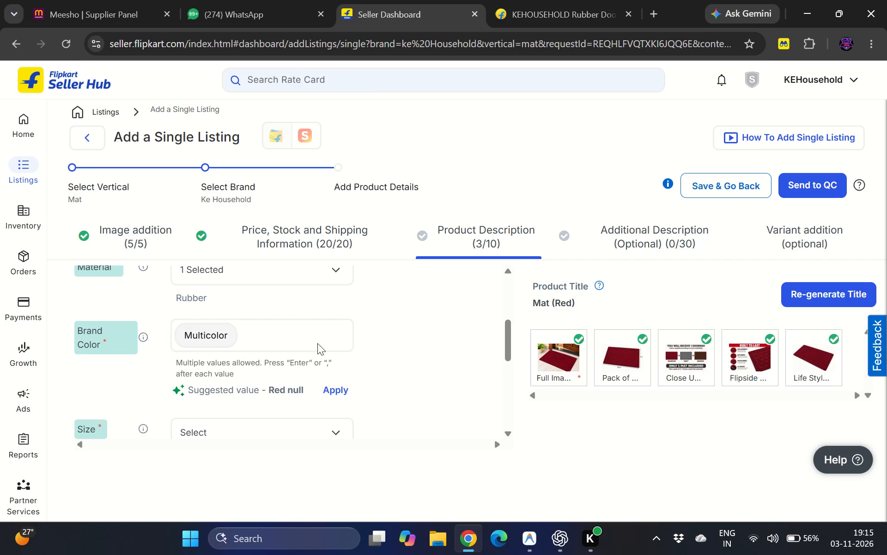
Set the mat's size to Medium.
scroll(317, 343, "down", 2)
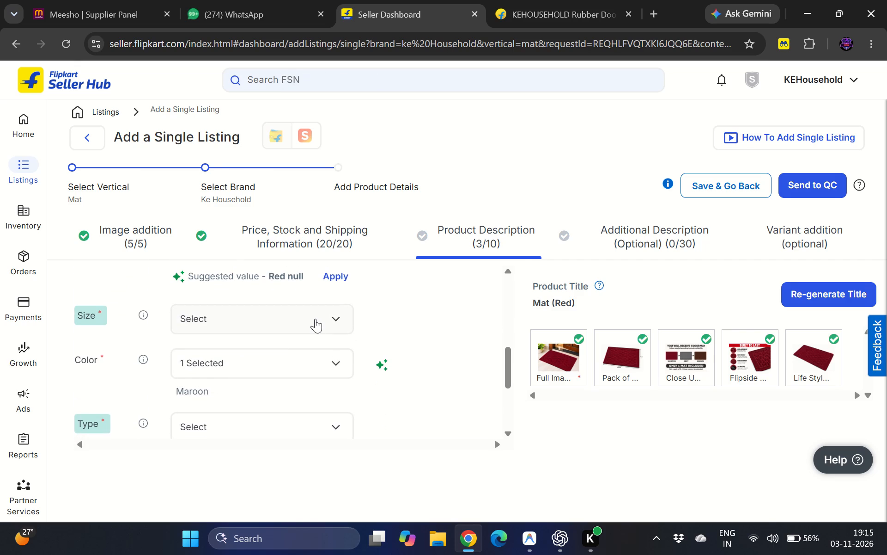
left_click(315, 319)
left_click(202, 435)
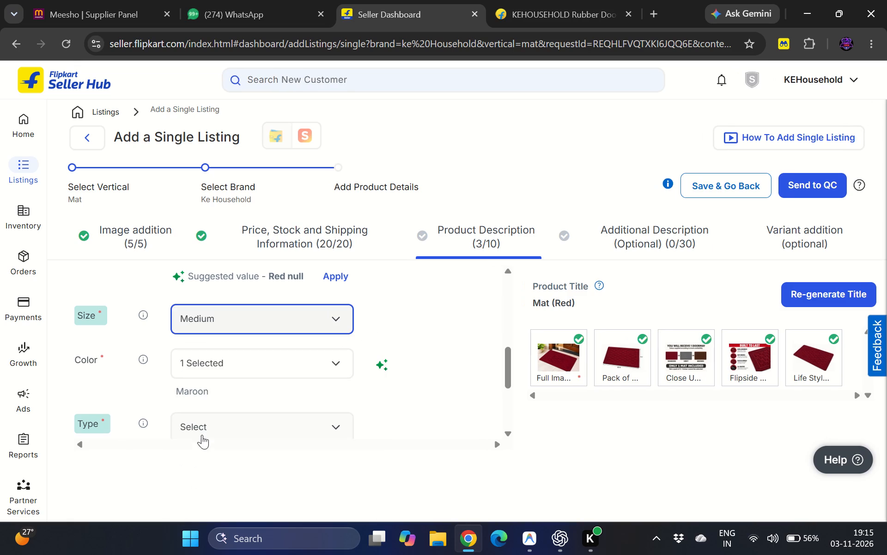
Check that Maroon is among the mat's colours and add Brown and Grey to the Color selection.
scroll(301, 359, "down", 1)
left_click(295, 350)
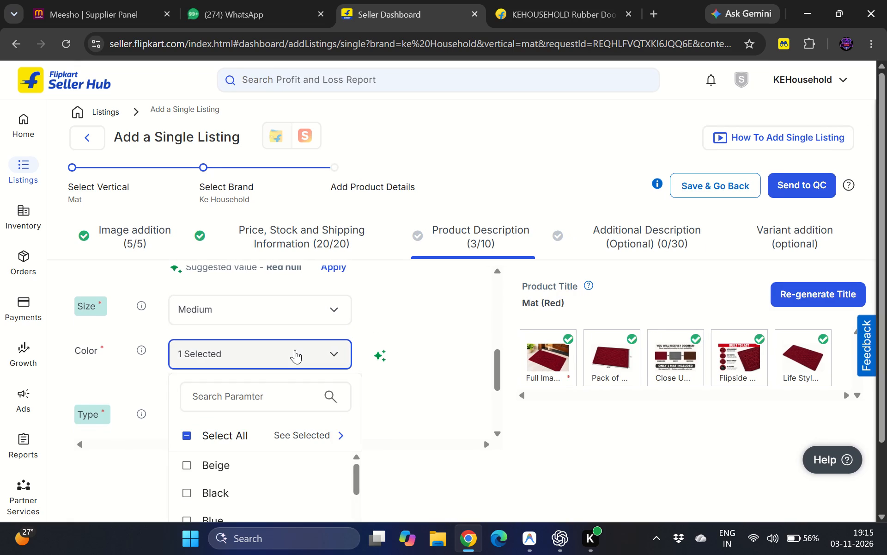
scroll(283, 353, "down", 2)
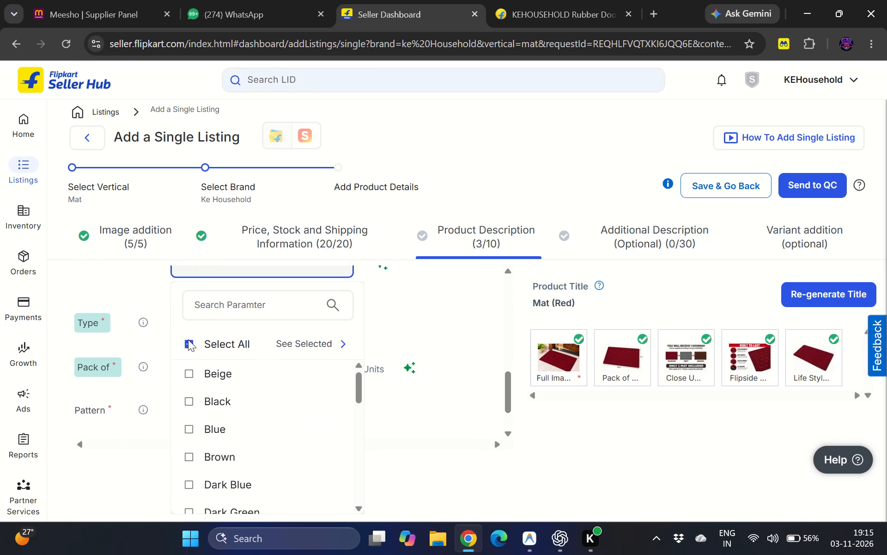
left_click(234, 308)
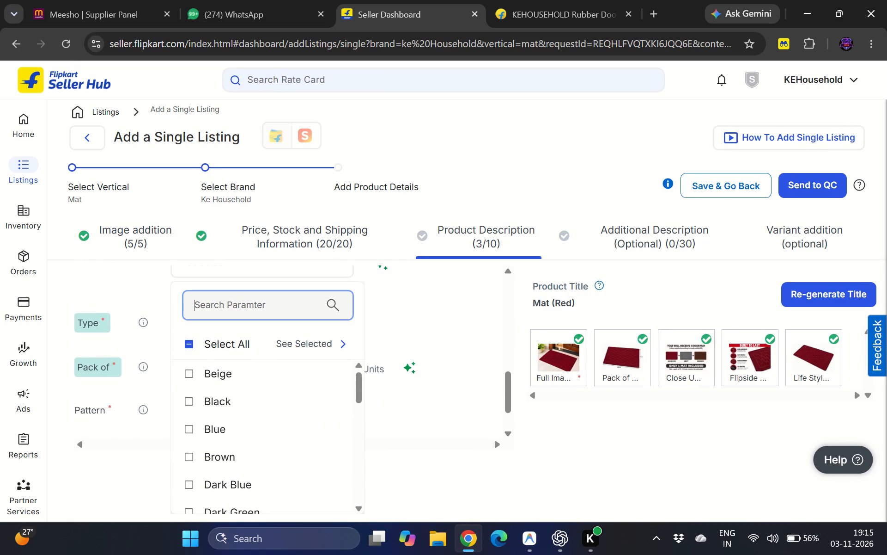
type("maroon")
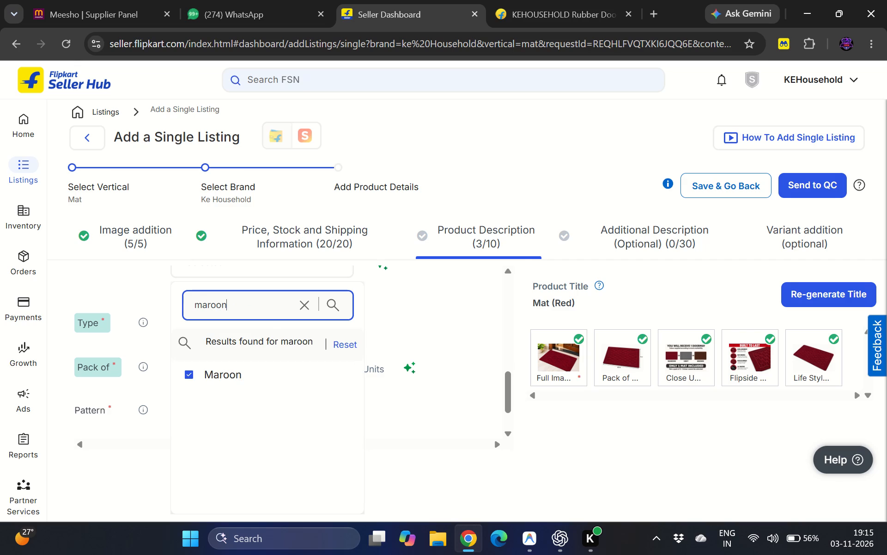
double_click(215, 307)
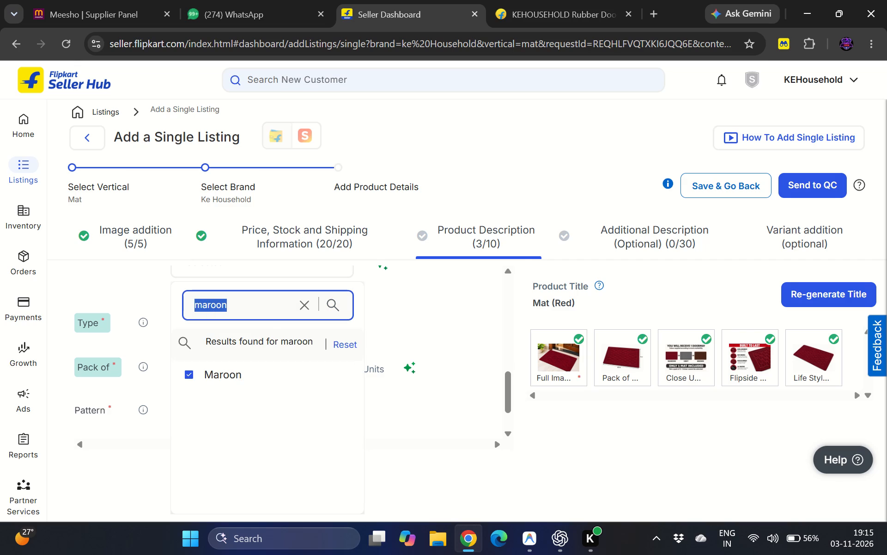
type("brown")
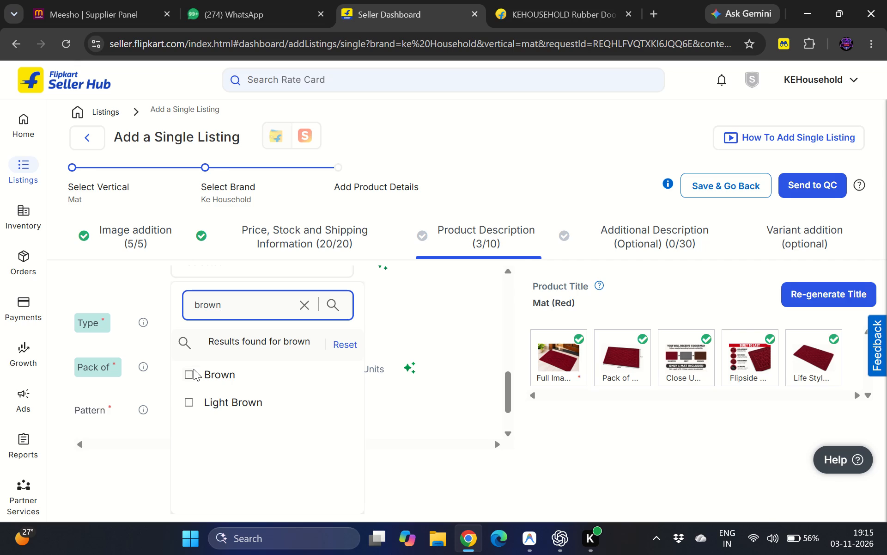
left_click(191, 370)
double_click(213, 304)
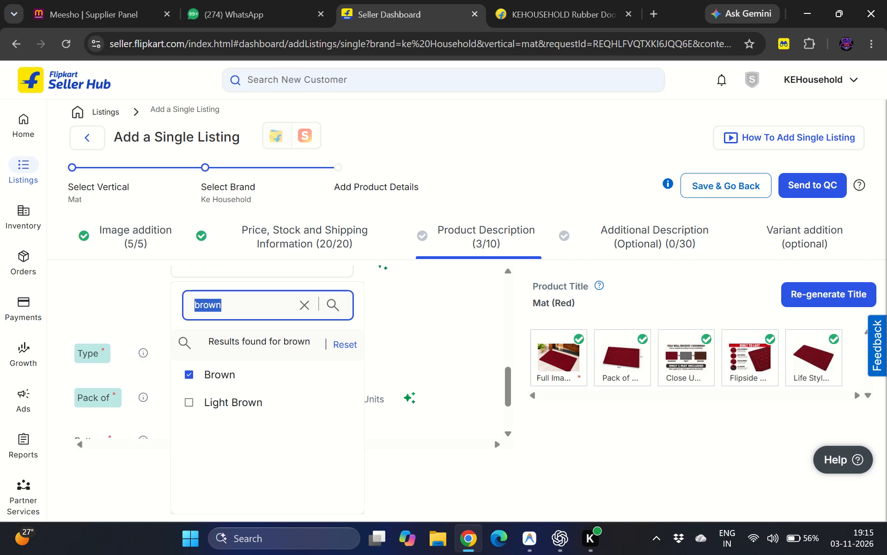
type("grey")
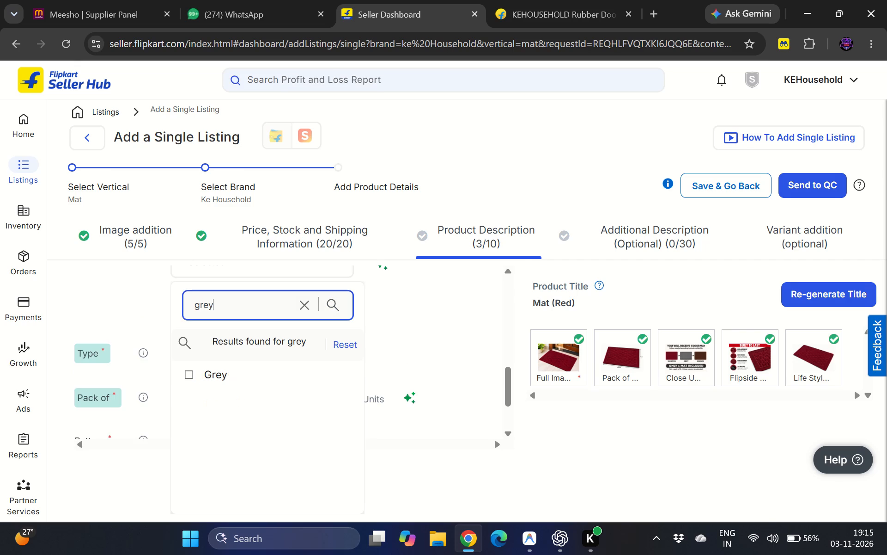
left_click(186, 377)
left_click(382, 323)
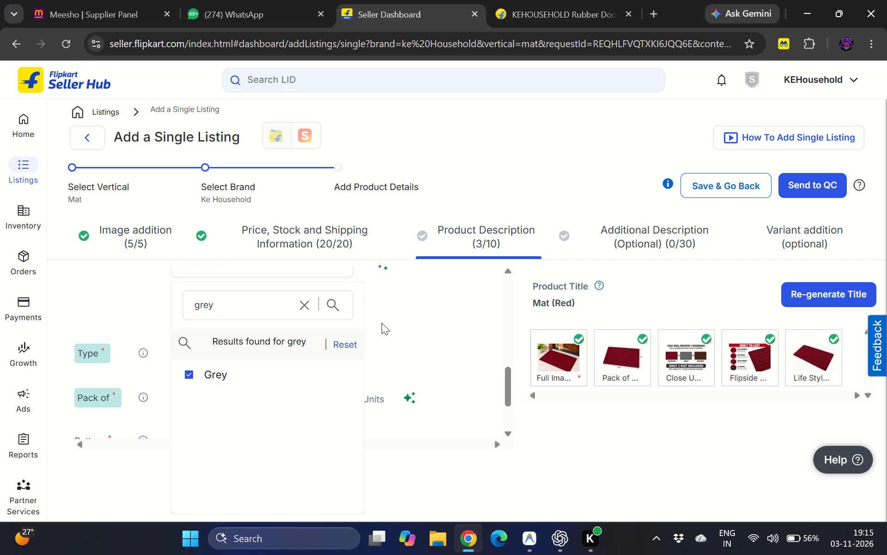
Set the mat's type to Door & Floor.
scroll(382, 323, "right", 1)
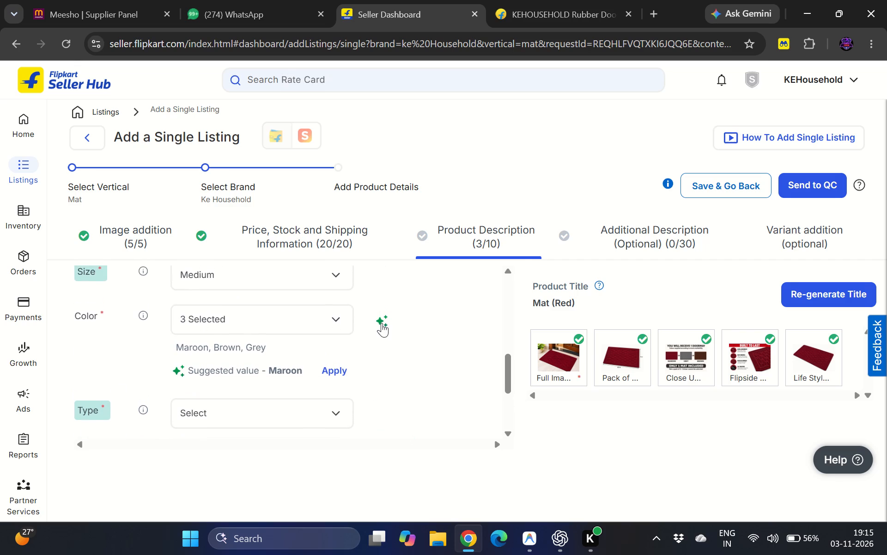
scroll(382, 323, "right", 2)
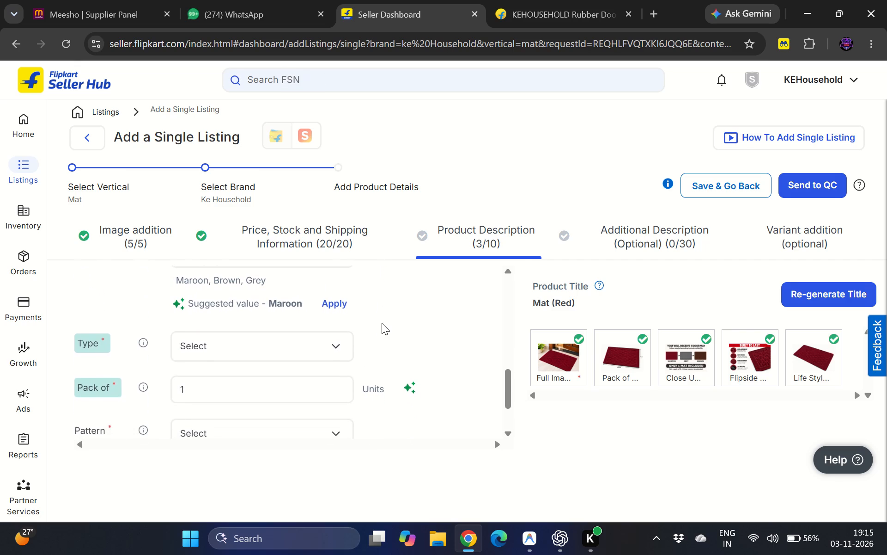
scroll(382, 323, "right", 1)
left_click(319, 347)
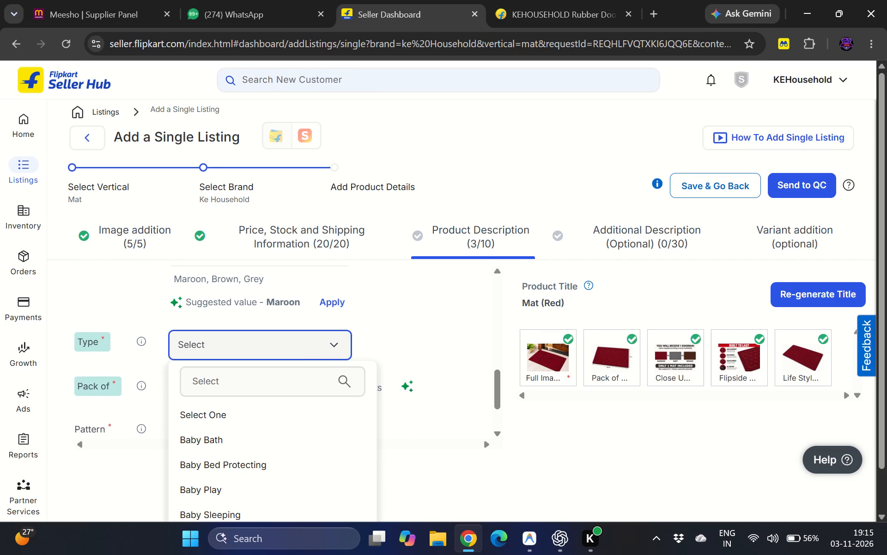
scroll(266, 434, "down", 2)
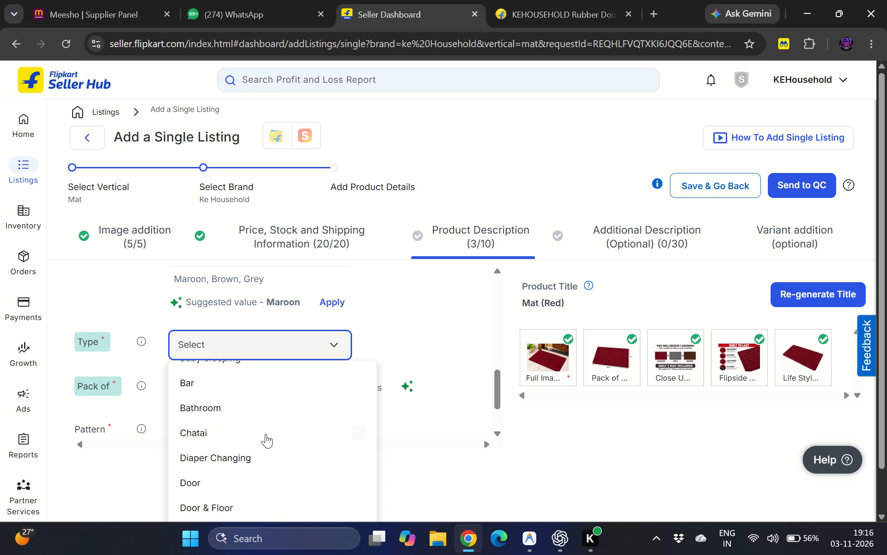
scroll(266, 434, "down", 2)
left_click(236, 432)
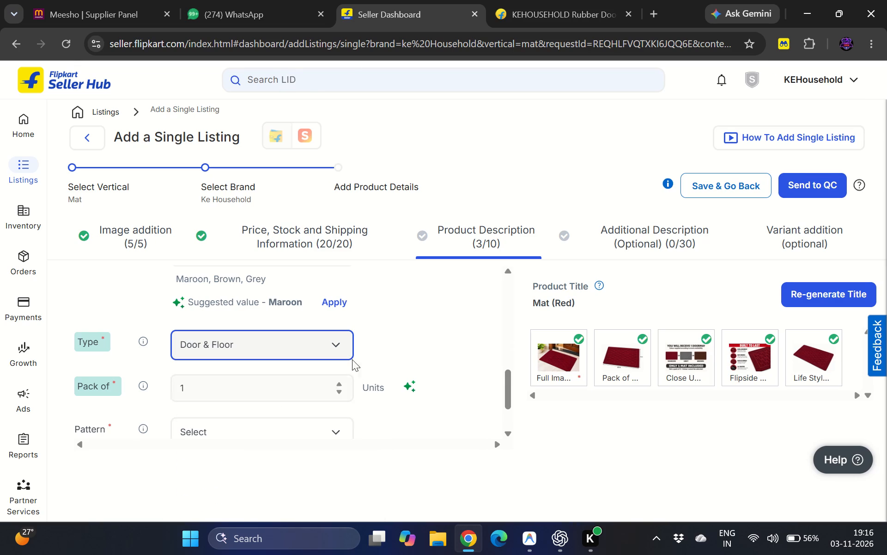
Find Geometric among the pattern options and select it as the mat's pattern.
scroll(366, 351, "down", 2)
left_click(312, 348)
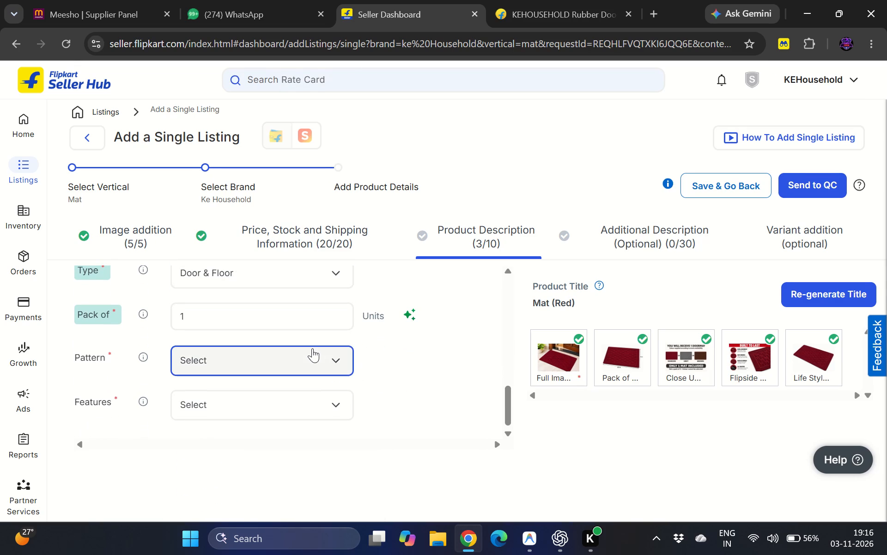
left_click(249, 410)
key("g")
key("e")
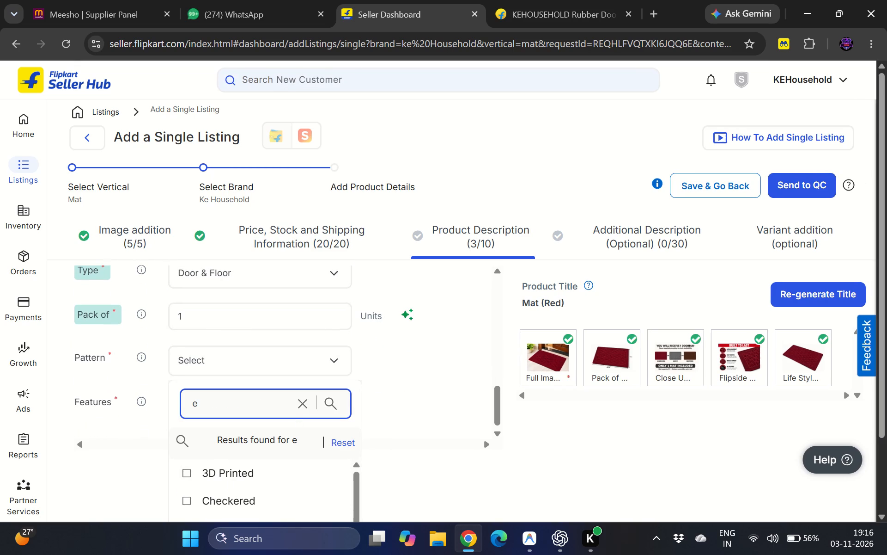
key("BackSpace")
type("ge")
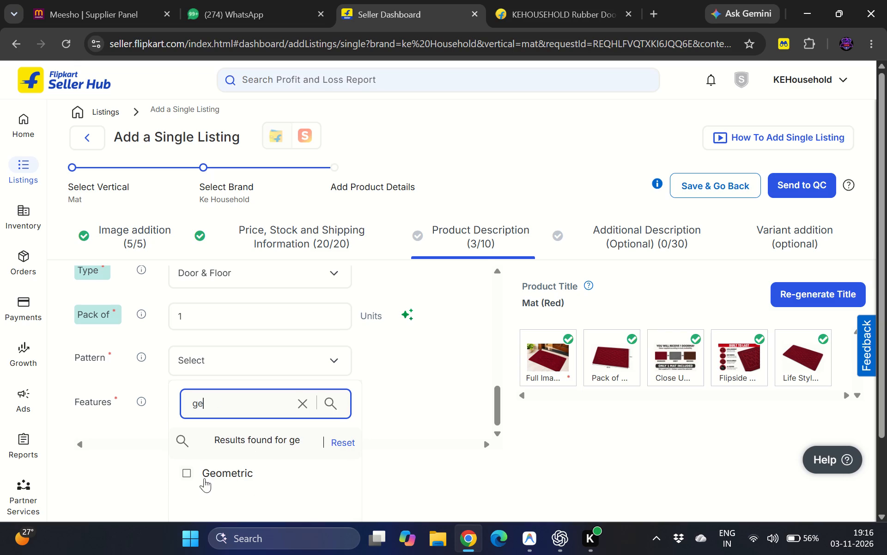
left_click(188, 474)
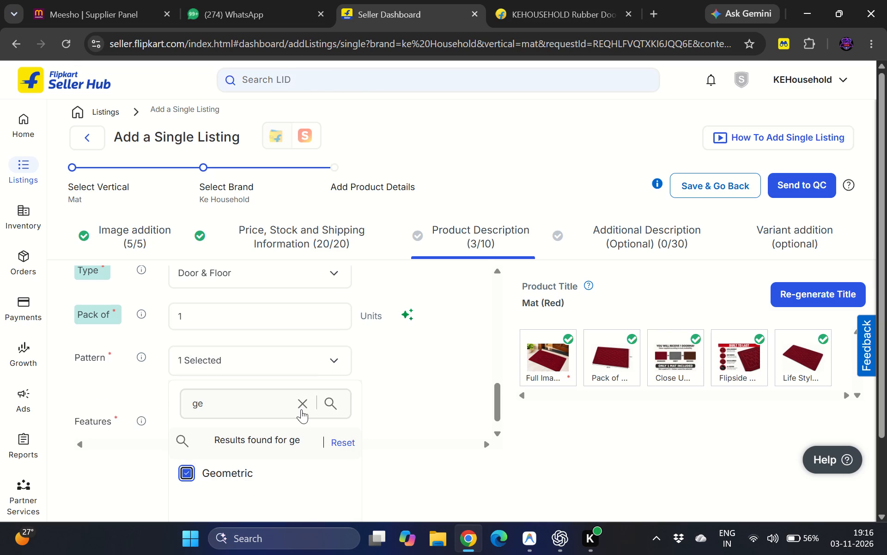
left_click(301, 409)
left_click(407, 364)
Select Anti Slip as the mat's feature to complete the mandatory description fields.
scroll(407, 364, "down", 2)
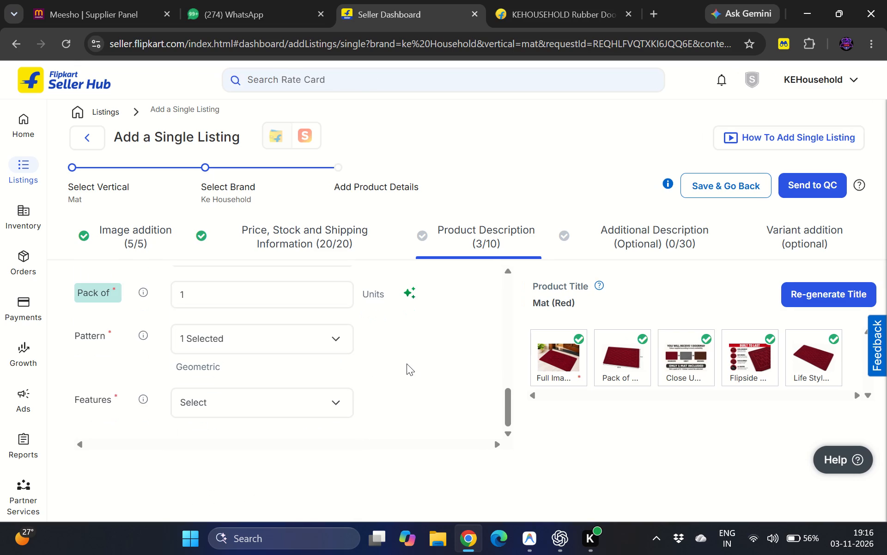
scroll(407, 364, "down", 1)
left_click(308, 404)
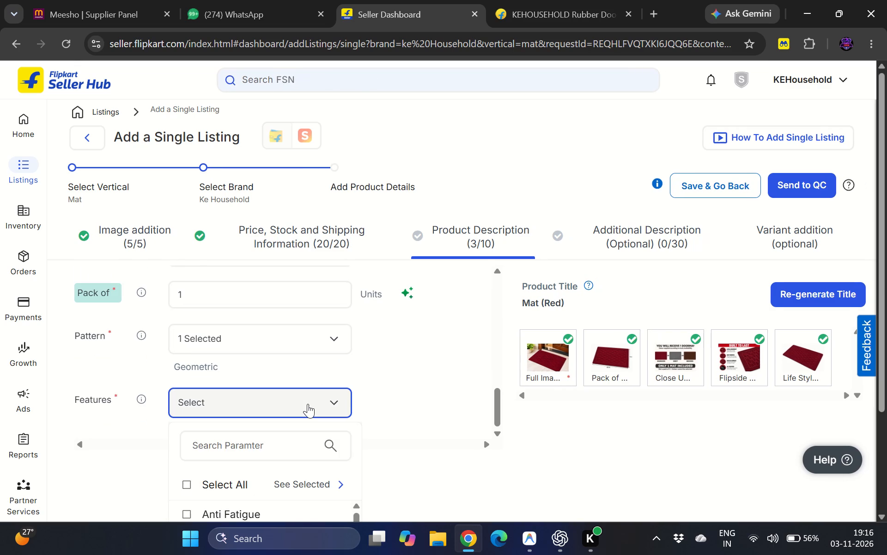
scroll(282, 433, "down", 2)
left_click(188, 434)
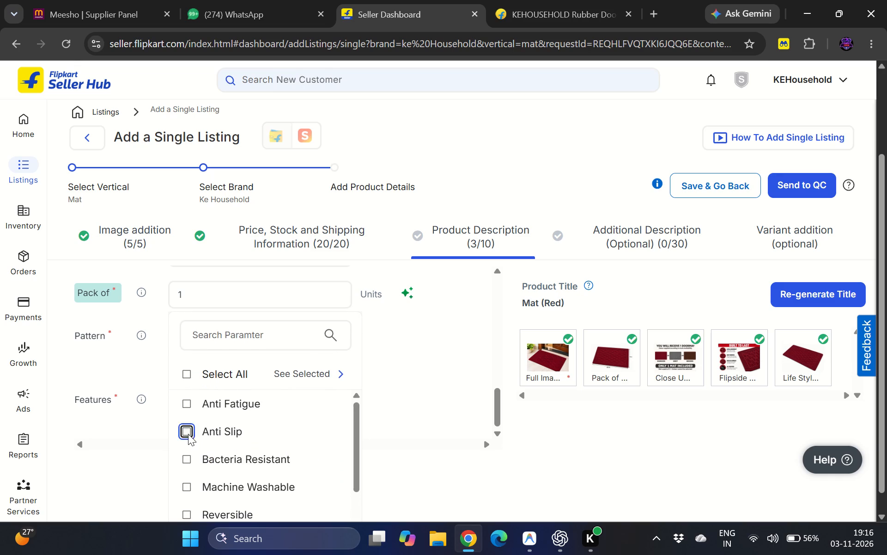
left_click(384, 400)
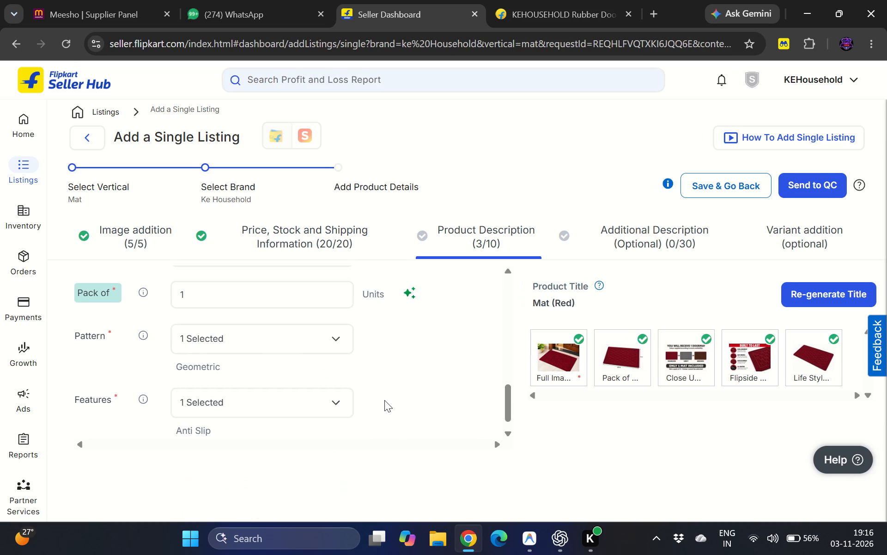
scroll(387, 400, "down", 2)
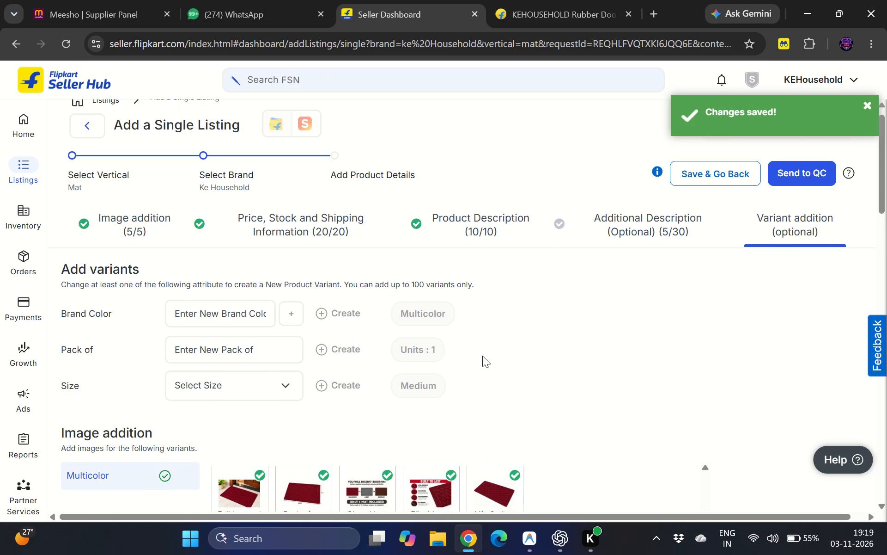
scroll(482, 356, "up", 1)
scroll(462, 342, "down", 1)
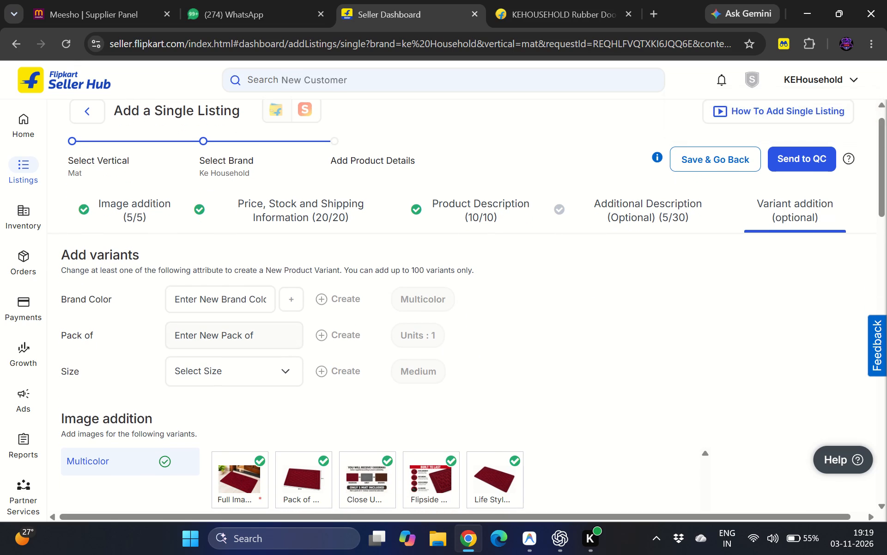
left_click(265, 333)
left_click(532, 304)
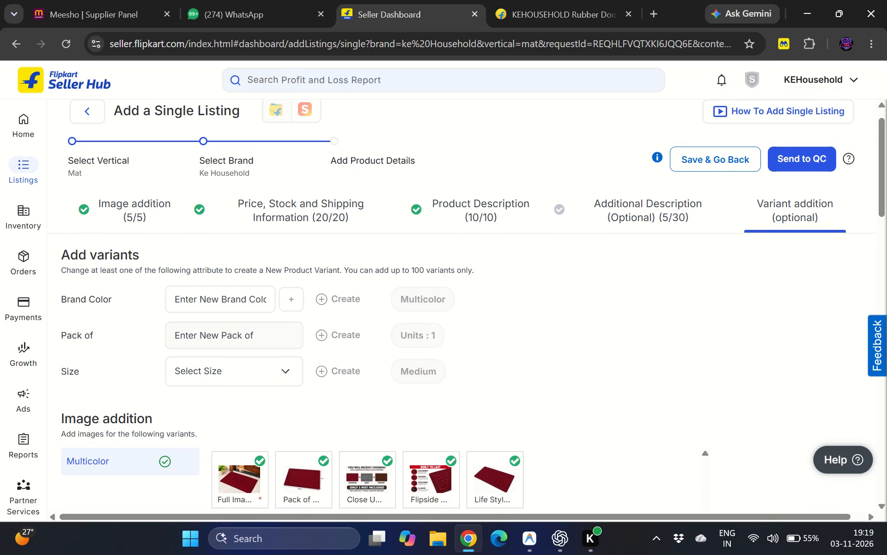
left_click(236, 335)
key("2")
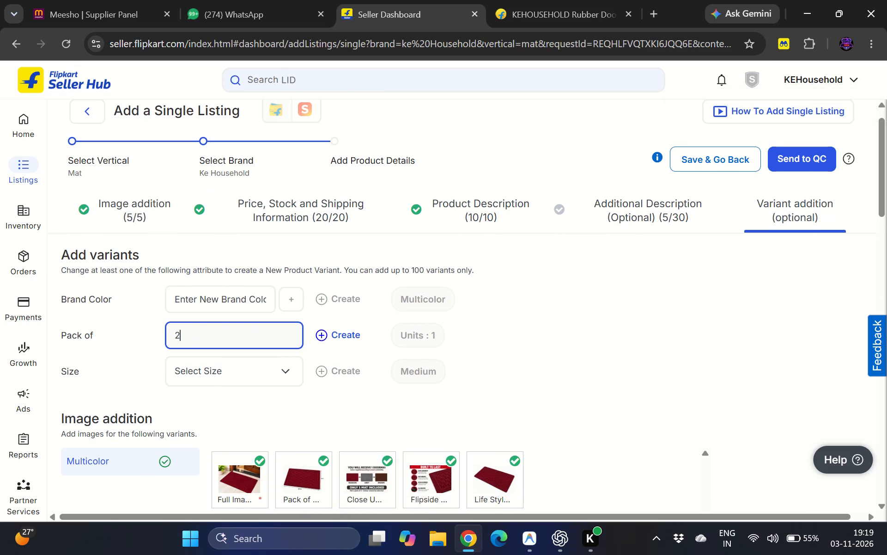
left_click(271, 373)
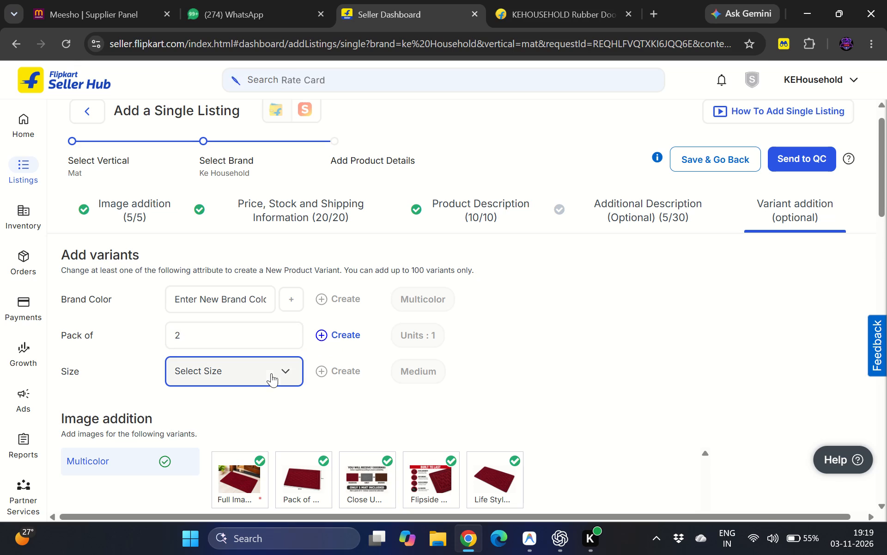
left_click(339, 337)
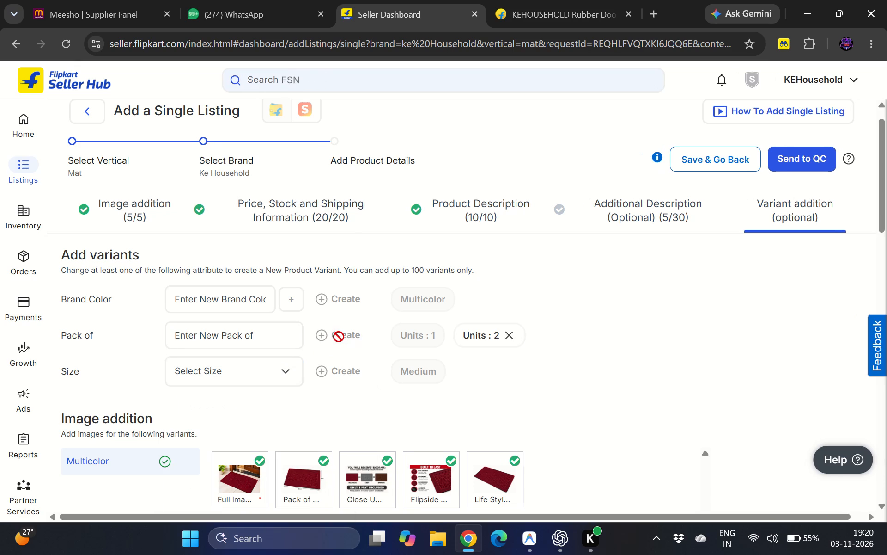
Enter the Seller SKU ID CL-STAR-01-01-COM for the 2-unit variant in Variant Details, reusing the 1-unit SKU.
scroll(517, 302, "down", 1)
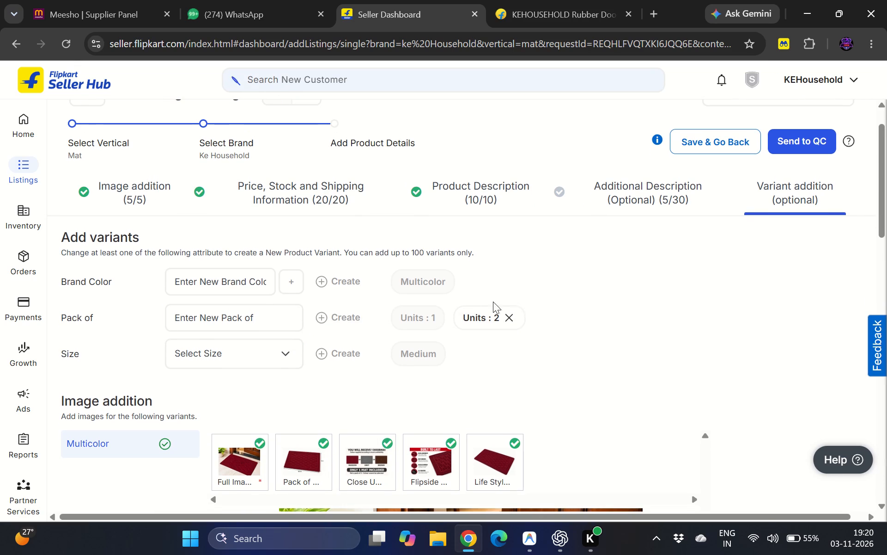
left_click(422, 311)
scroll(404, 327, "down", 2)
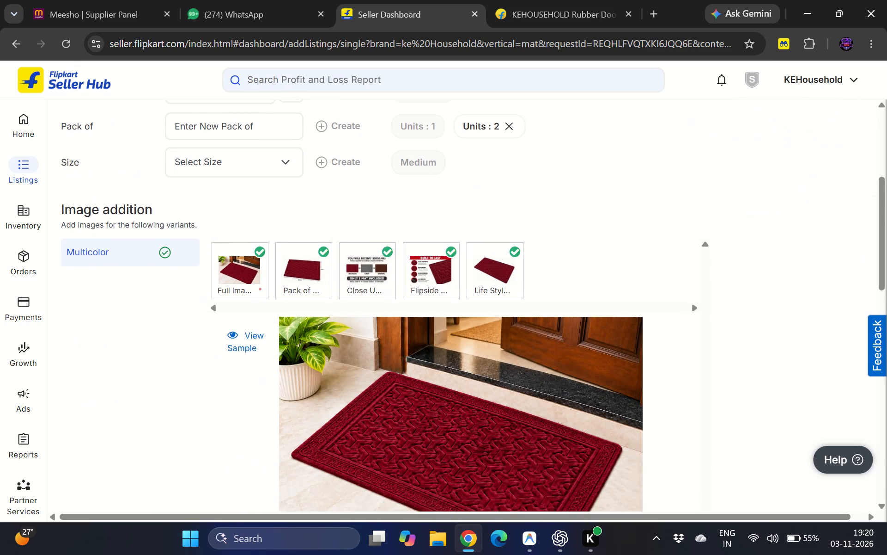
scroll(404, 327, "down", 6)
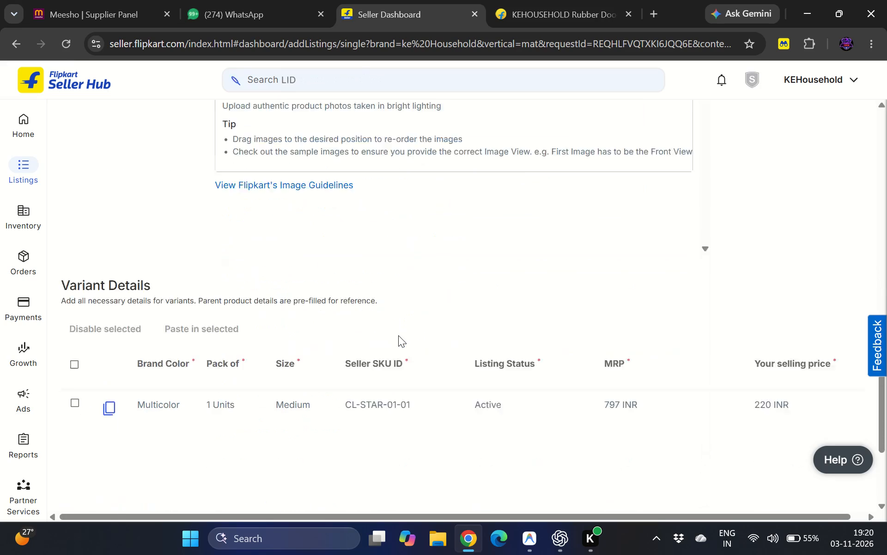
scroll(398, 335, "down", 1)
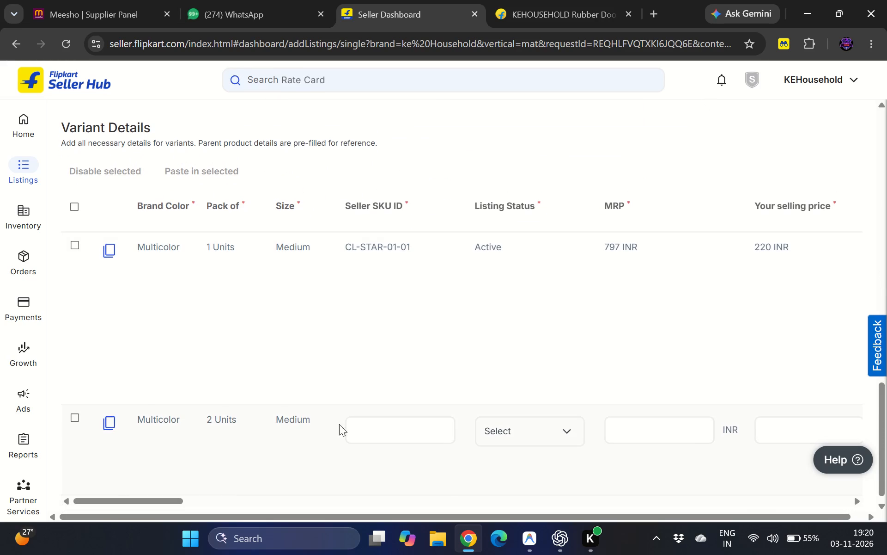
left_click(354, 429)
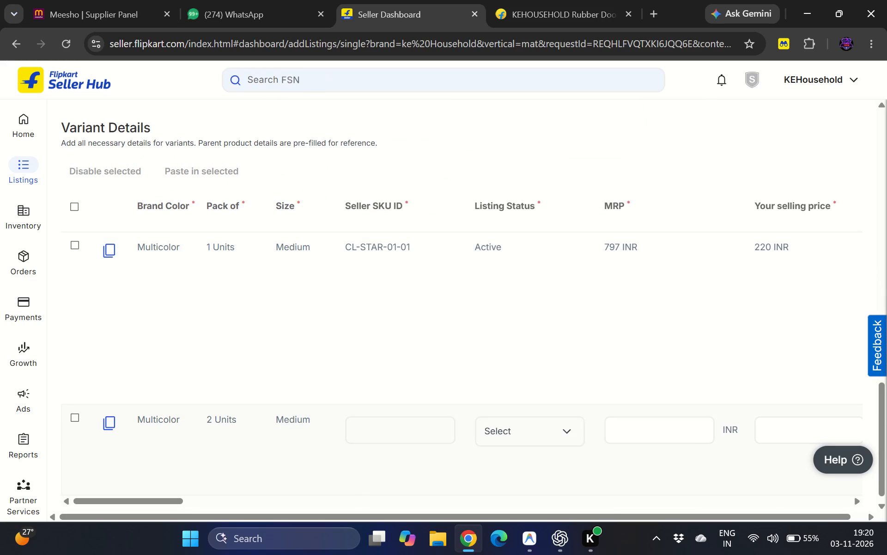
left_click(396, 434)
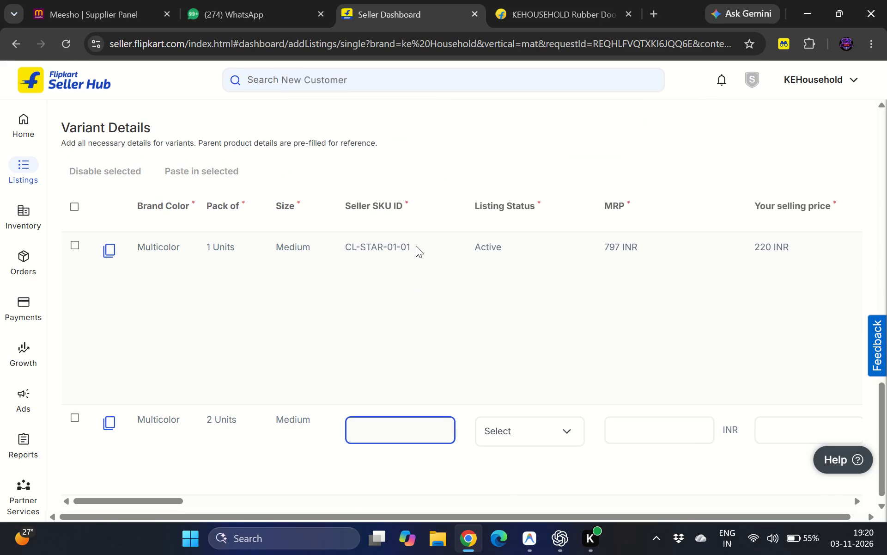
left_click_drag(416, 243, 340, 247)
left_click_drag(340, 247, 411, 255)
key("ctrl+c")
key("ctrl+c")
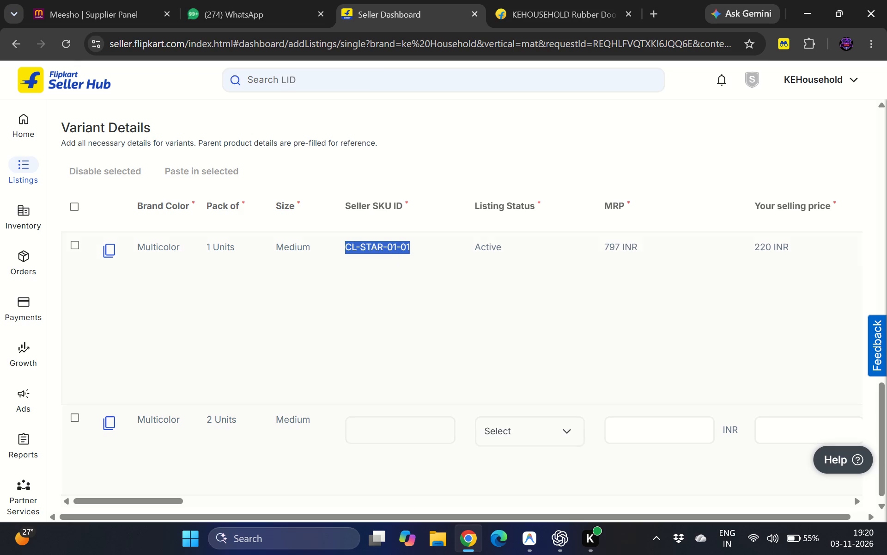
left_click(385, 427)
key("ctrl+v")
key("minus")
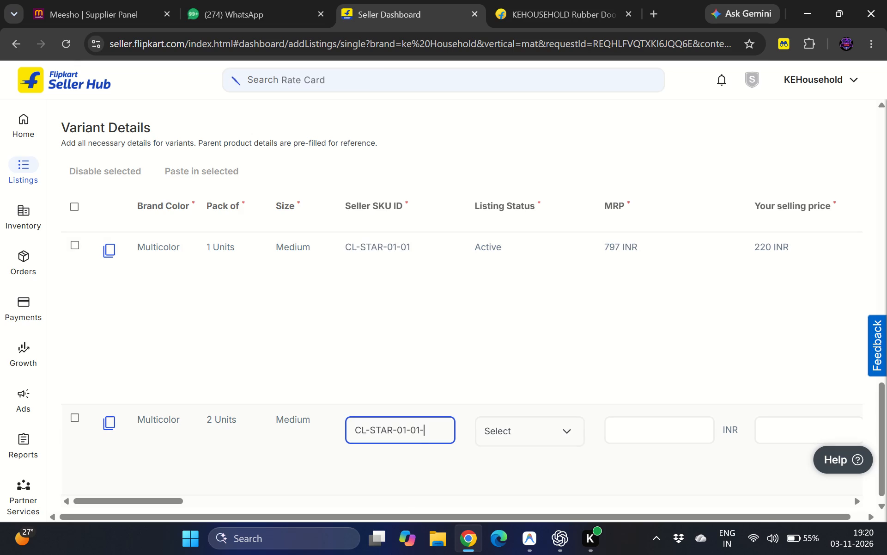
type("Co")
key("BackSpace")
type("OM")
Set the 2-unit variant's Listing Status to Active.
left_click(496, 440)
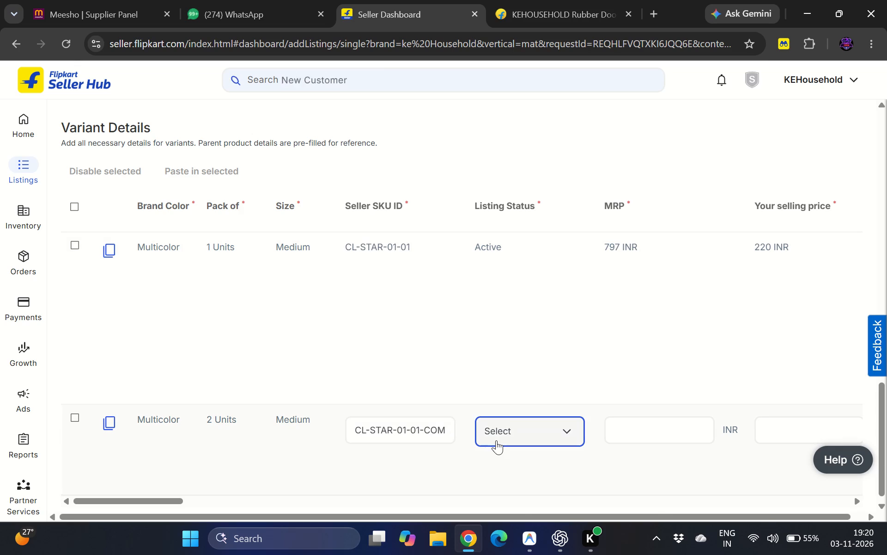
scroll(513, 494, "down", 1)
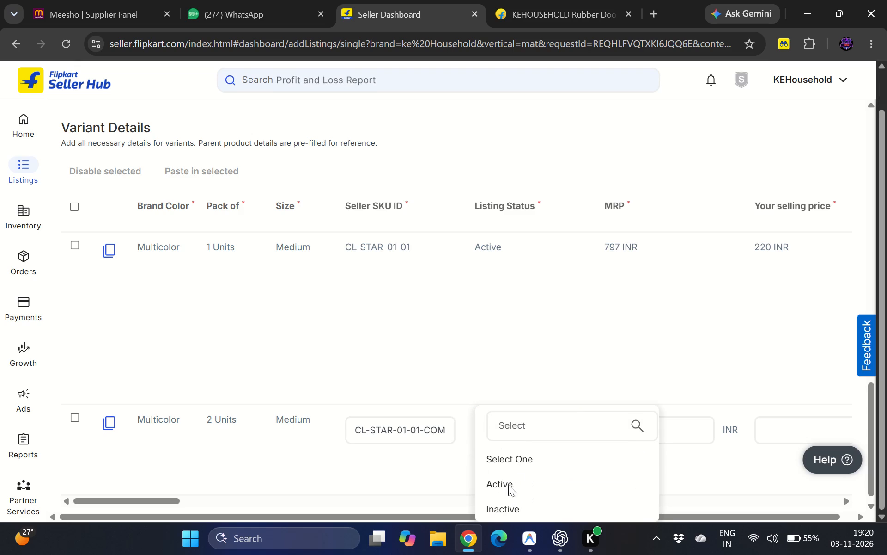
left_click(518, 487)
Price the 2-unit variant with an MRP of 1499 INR and a selling price of 380 INR.
scroll(666, 439, "left", 1)
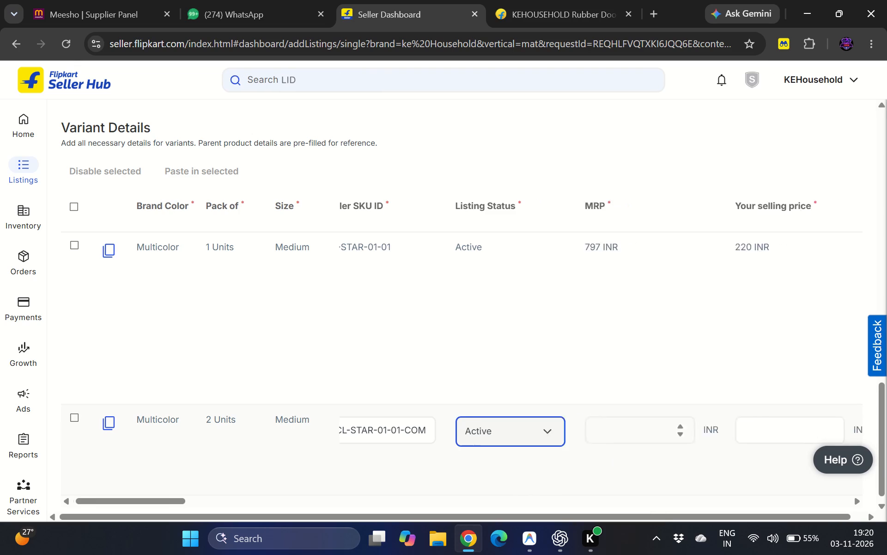
scroll(666, 439, "left", 1)
left_click(617, 435)
key("1")
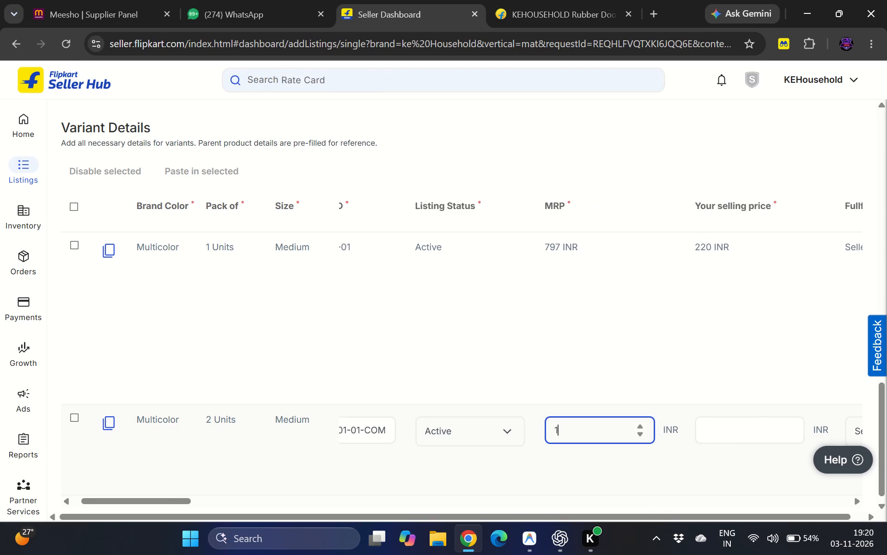
type("499")
left_click(580, 244)
scroll(580, 244, "up", 2)
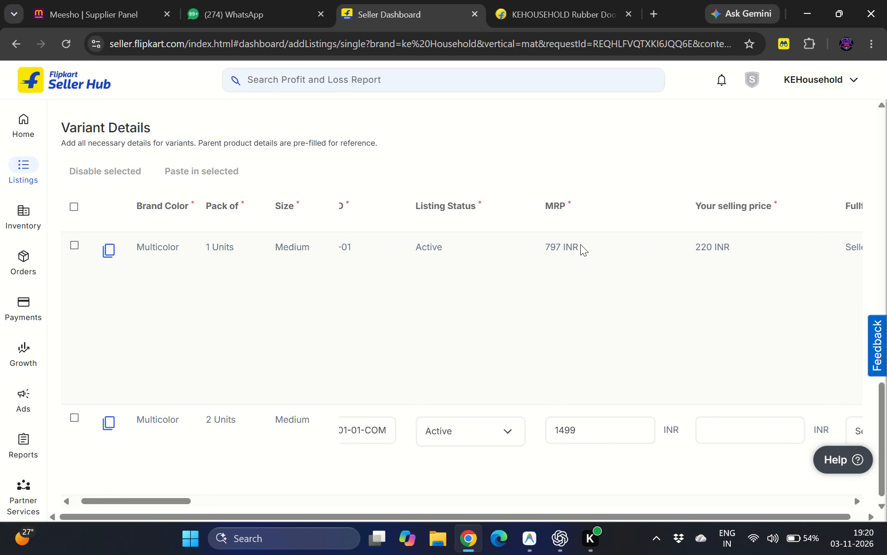
left_click(725, 426)
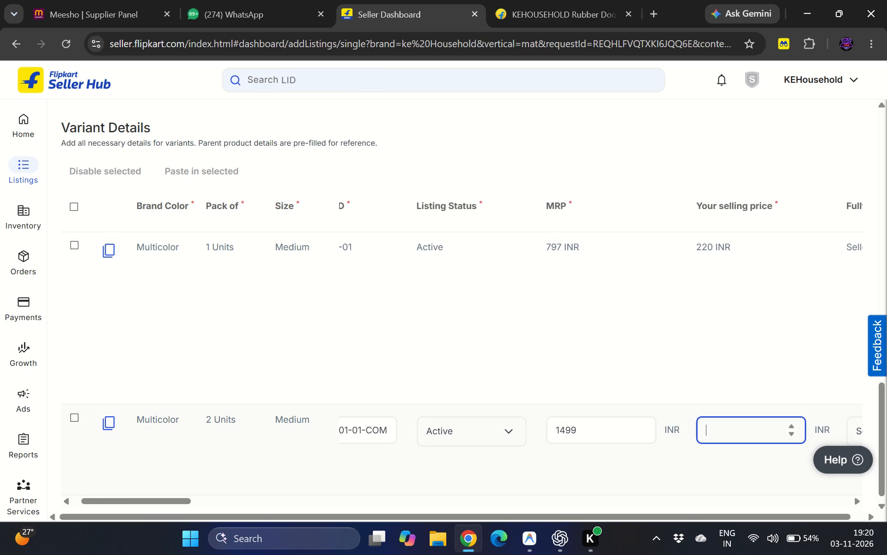
type("380")
Fill in the 2-unit variant's fulfilment details: fulfilment by Seller, procurement type instock, Procurement SLA 1 day.
scroll(705, 477, "left", 3)
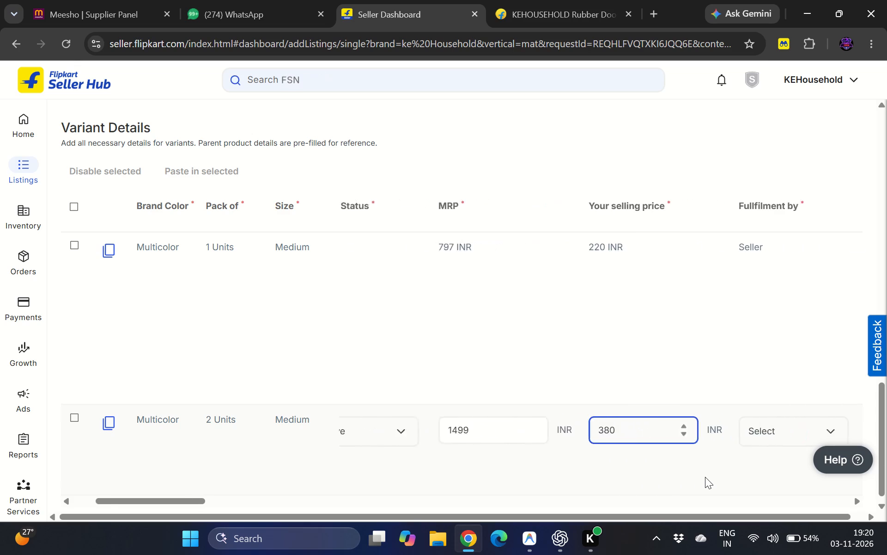
scroll(705, 477, "left", 2)
left_click(692, 438)
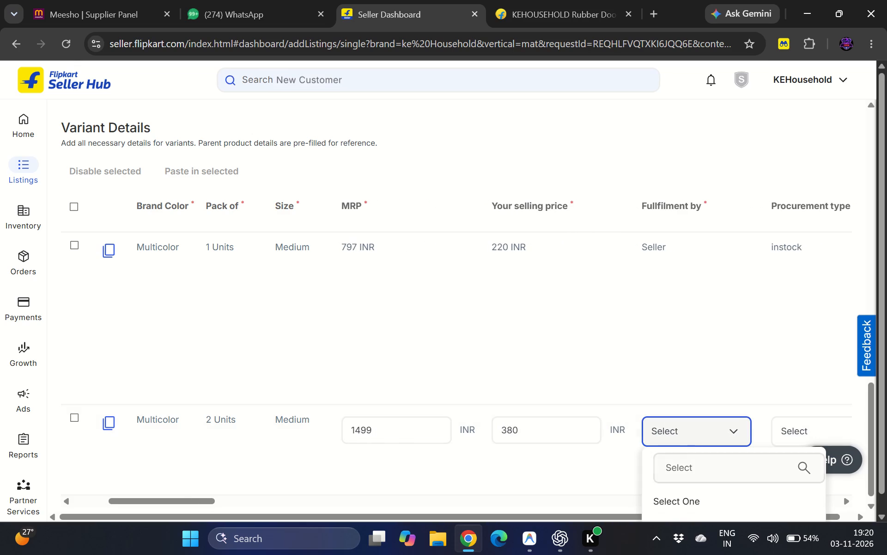
scroll(693, 511, "down", 1)
left_click(692, 508)
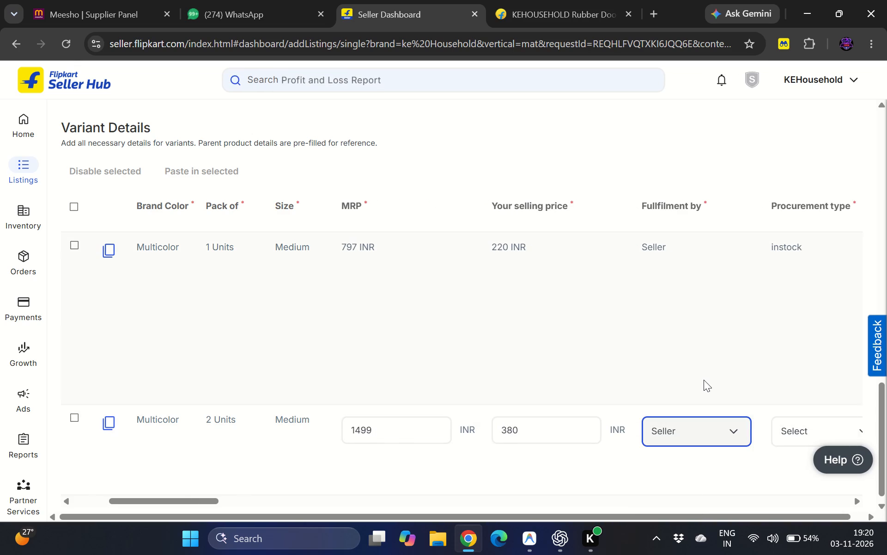
scroll(704, 380, "down", 1)
scroll(708, 398, "left", 3)
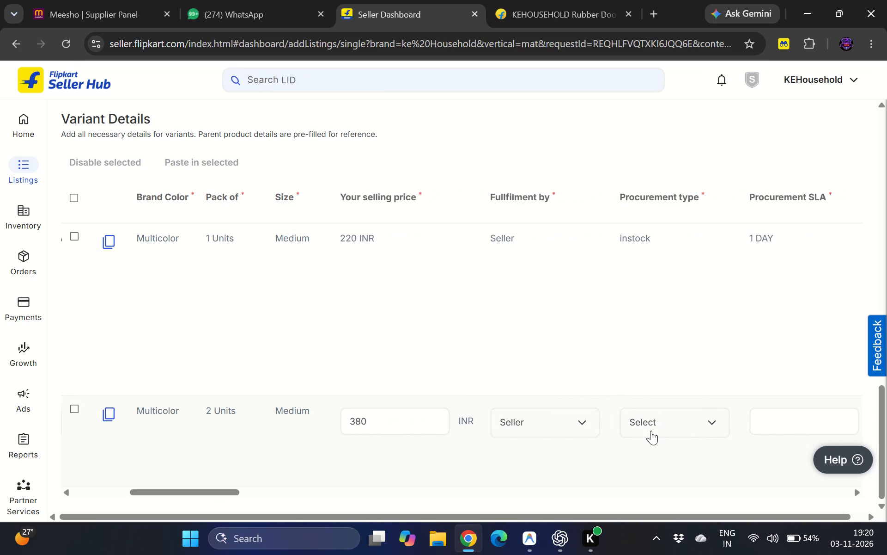
left_click(651, 431)
left_click(659, 510)
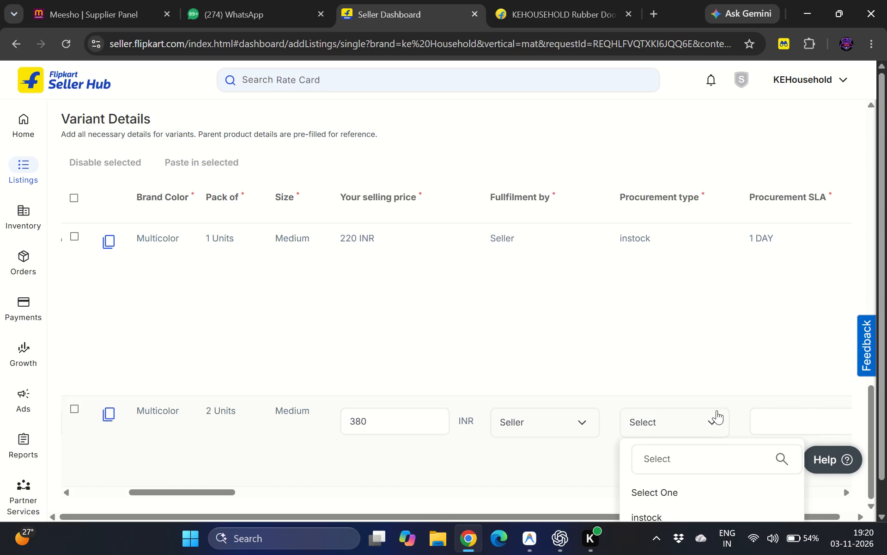
scroll(717, 410, "down", 1)
left_click(650, 477)
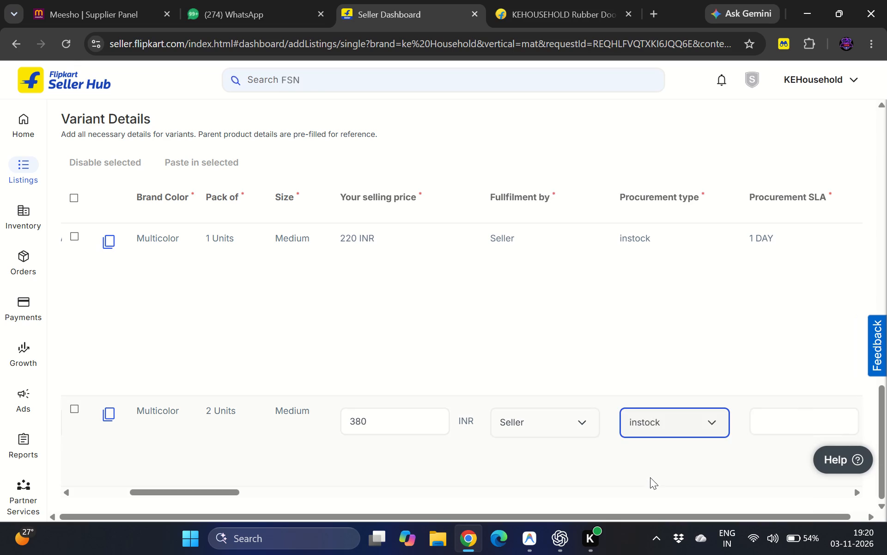
scroll(769, 430, "left", 3)
left_click(640, 419)
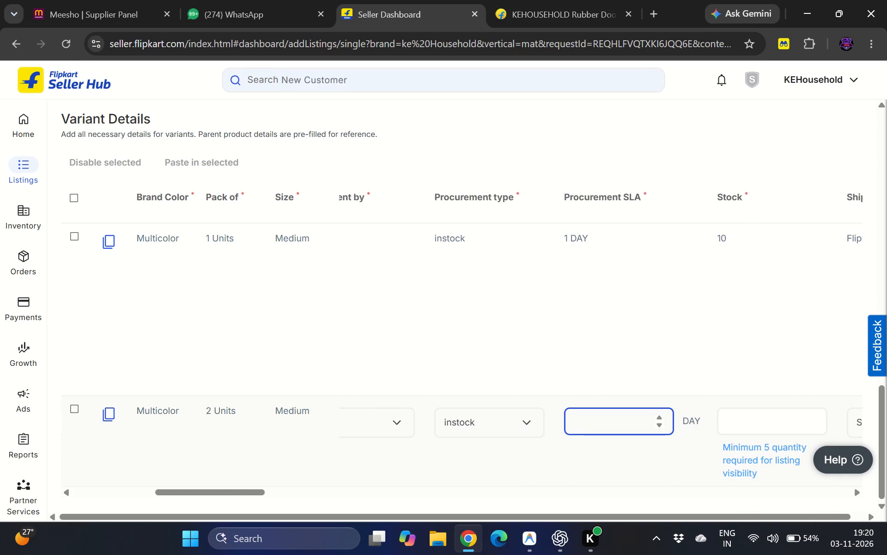
key("1")
left_click(627, 362)
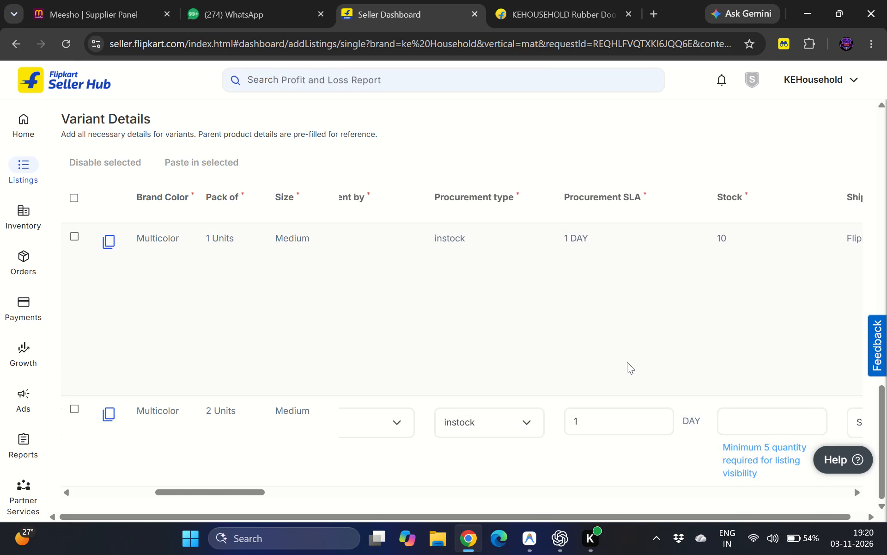
Set the 2-unit variant's Stock to 10 and its Shipping provider to Flipkart.
scroll(597, 363, "left", 4)
left_click(526, 418)
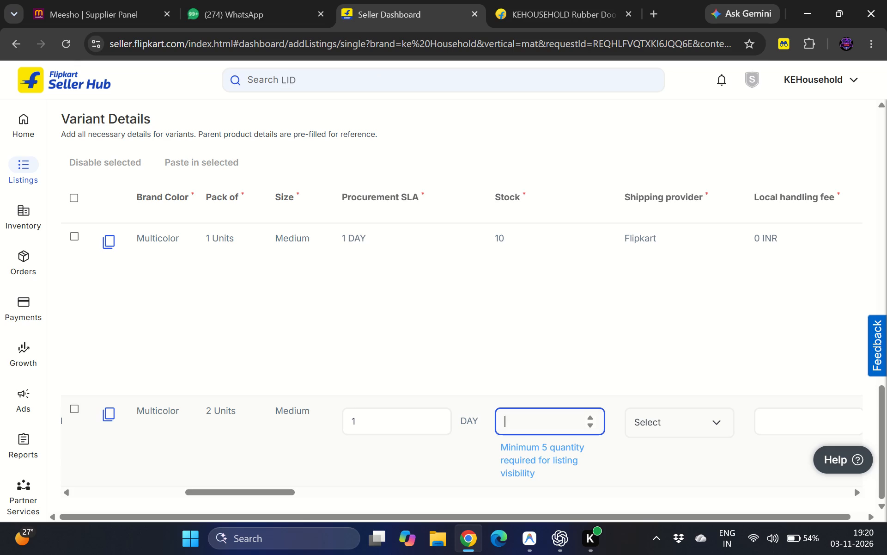
type("10")
left_click(650, 435)
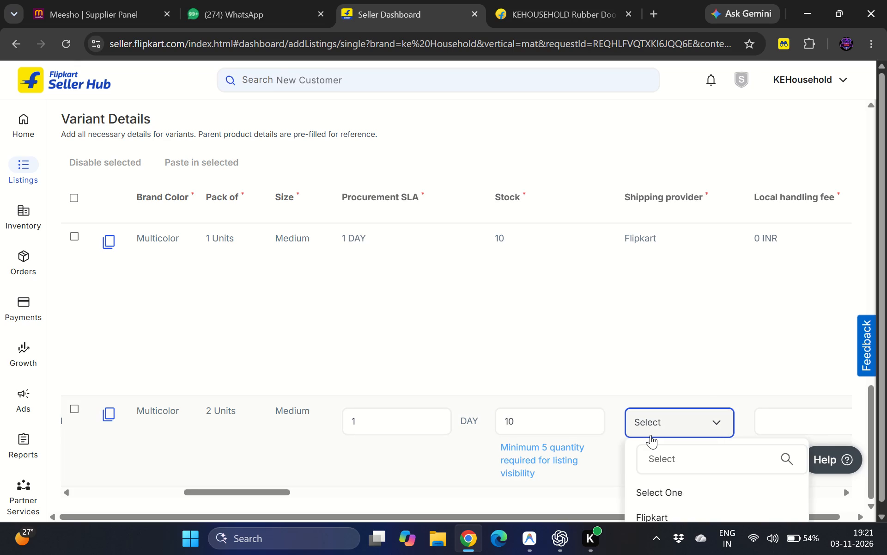
left_click(663, 514)
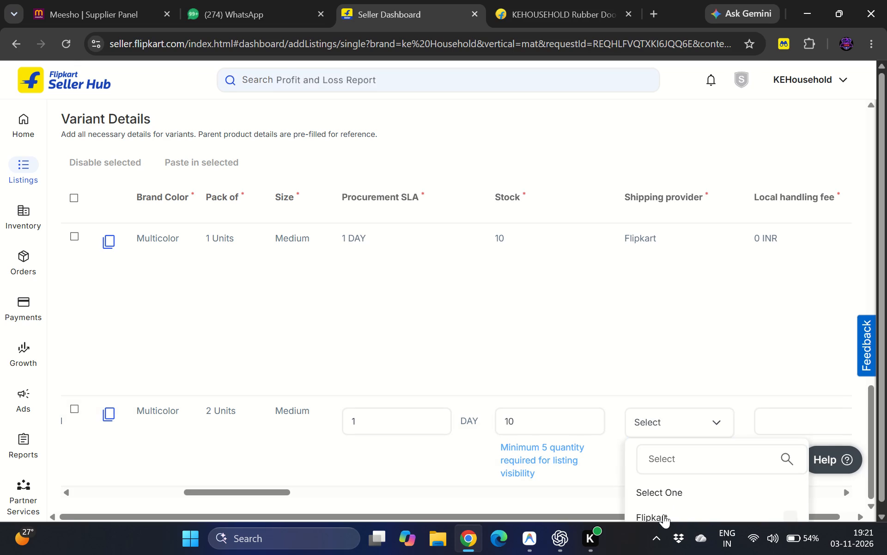
Set the local, zonal and national handling fees of the 2-unit variant to 0 INR.
scroll(732, 420, "left", 2)
left_click(687, 419)
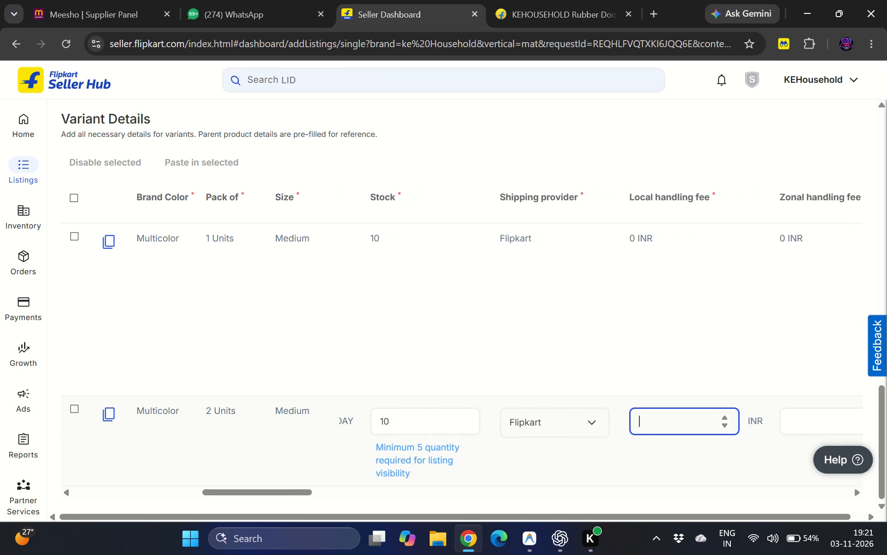
key("0")
scroll(687, 419, "left", 2)
scroll(820, 345, "left", 2)
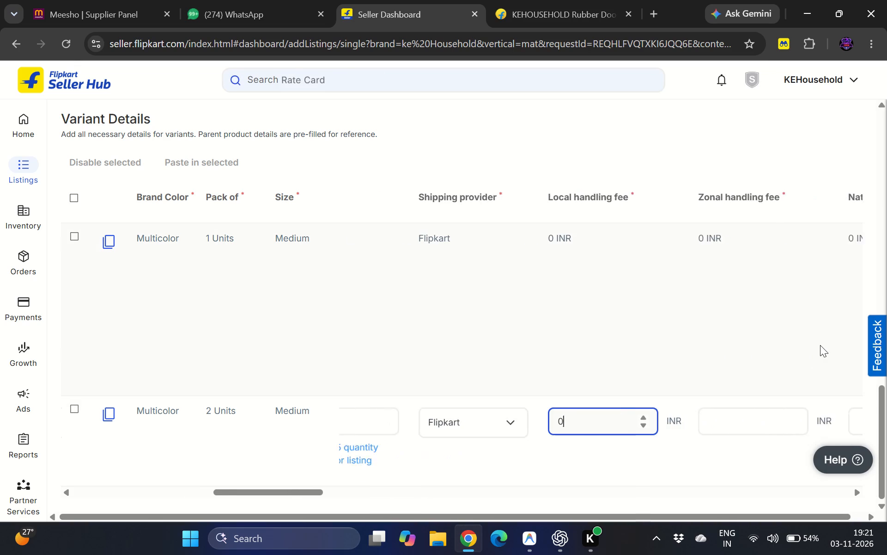
scroll(820, 345, "left", 2)
left_click(642, 427)
key("0")
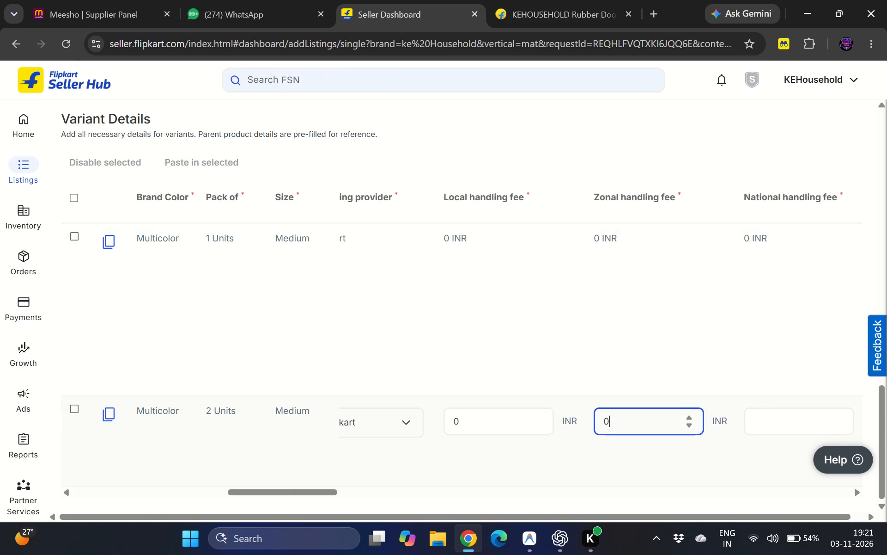
scroll(711, 377, "left", 2)
left_click(652, 420)
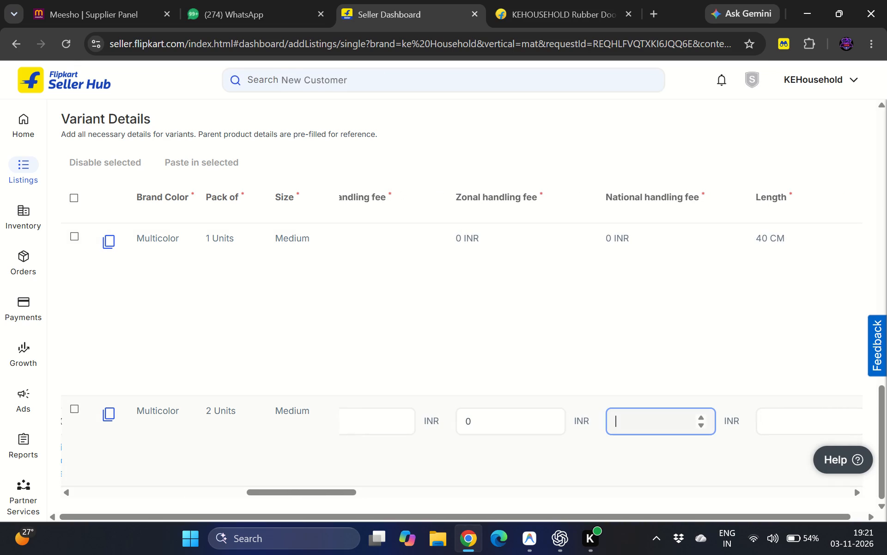
key("0")
left_click(654, 376)
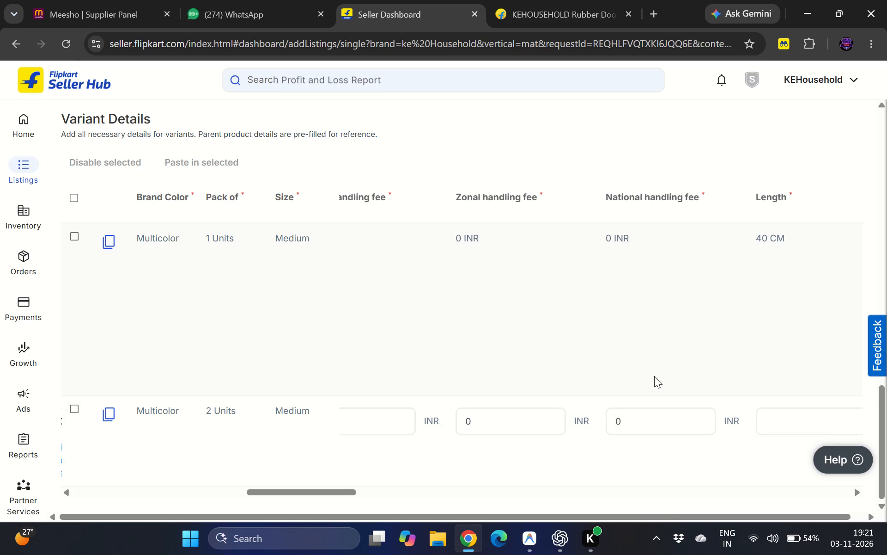
Set the 2-unit variant's Length to 40 CM.
scroll(654, 376, "left", 4)
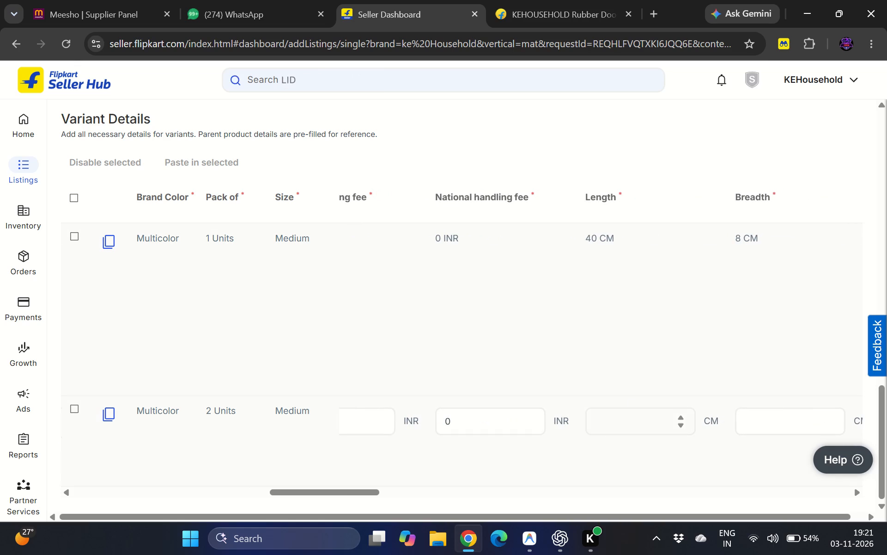
left_click(631, 413)
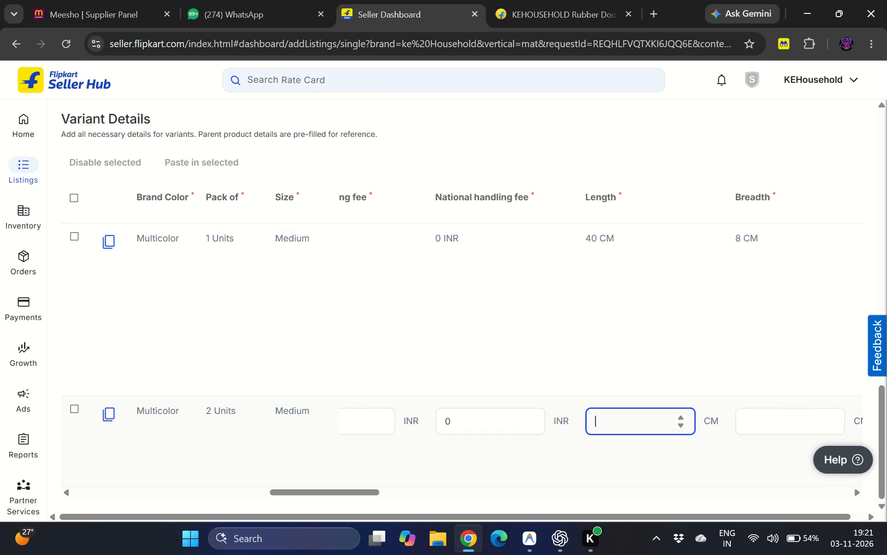
type("40")
Set the 2-unit variant's Breadth to 8 CM, Height to 5 CM and Weight to 0.8 KG.
left_click(763, 420)
key("8")
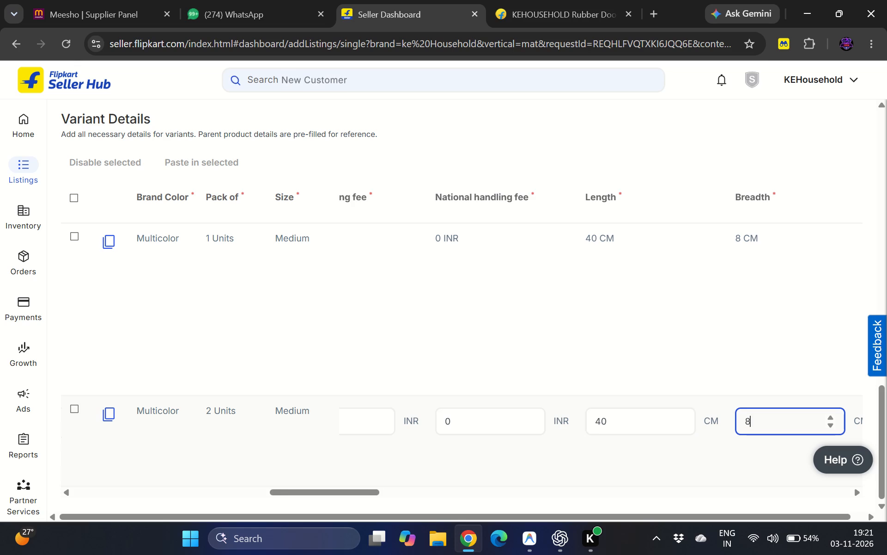
scroll(764, 376, "left", 7)
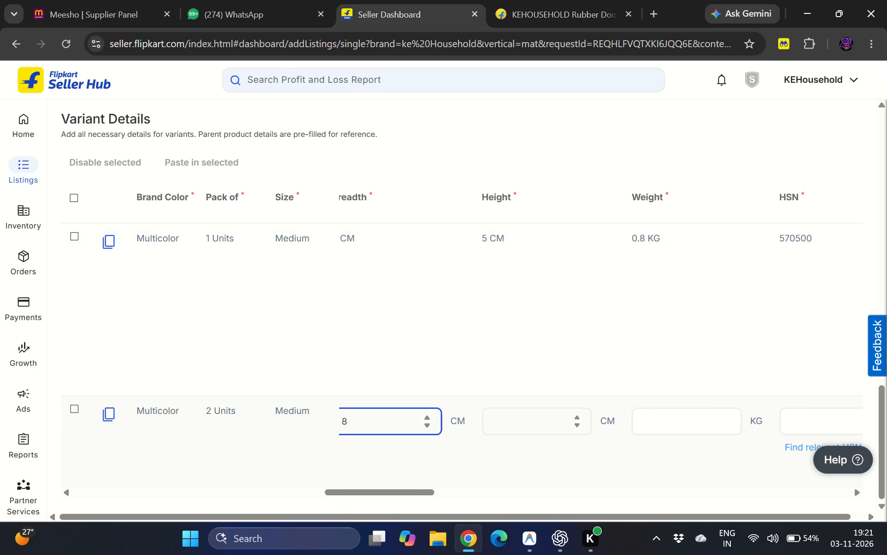
left_click(540, 423)
key("5")
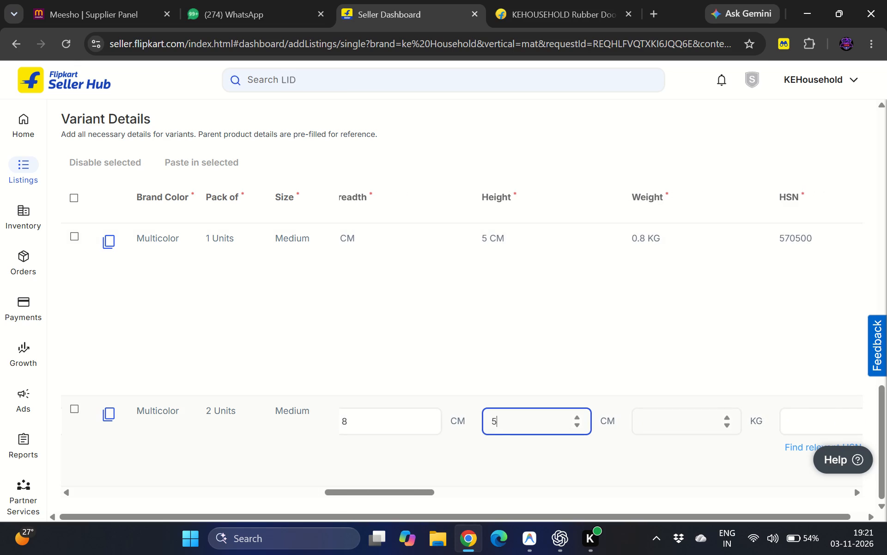
left_click(649, 416)
key("0")
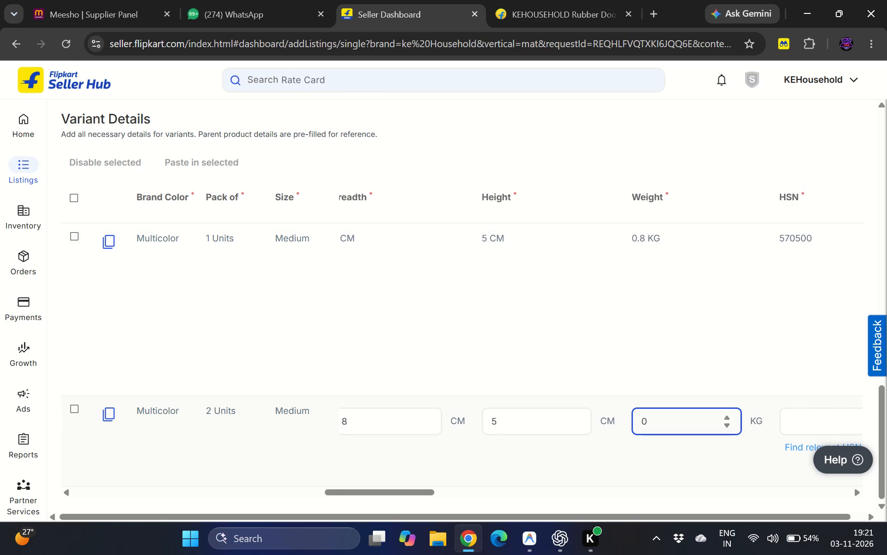
type(".8")
Fill in the 2-unit variant's HSN as 570500, copied from the 1-unit variant, and its Luxury Cess as 0 percent.
scroll(759, 337, "left", 2)
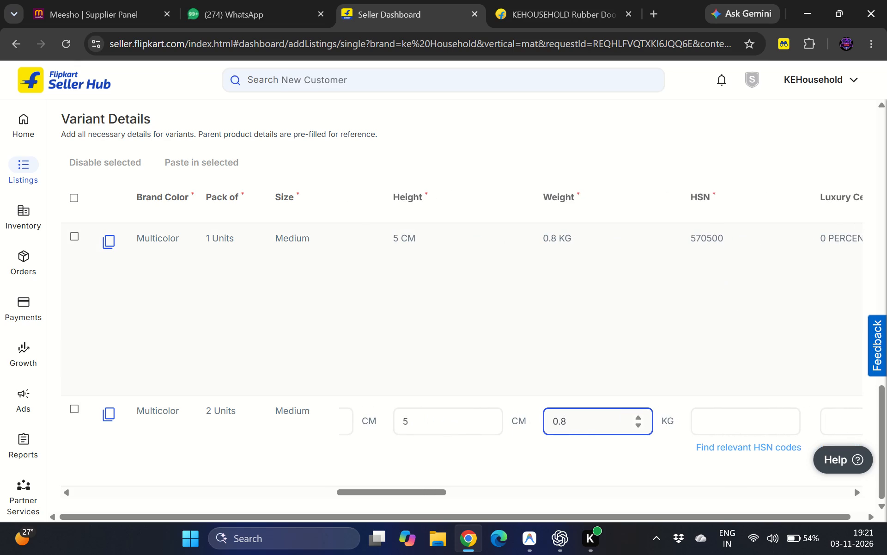
double_click(707, 237)
key("ctrl+c")
key("ctrl+c")
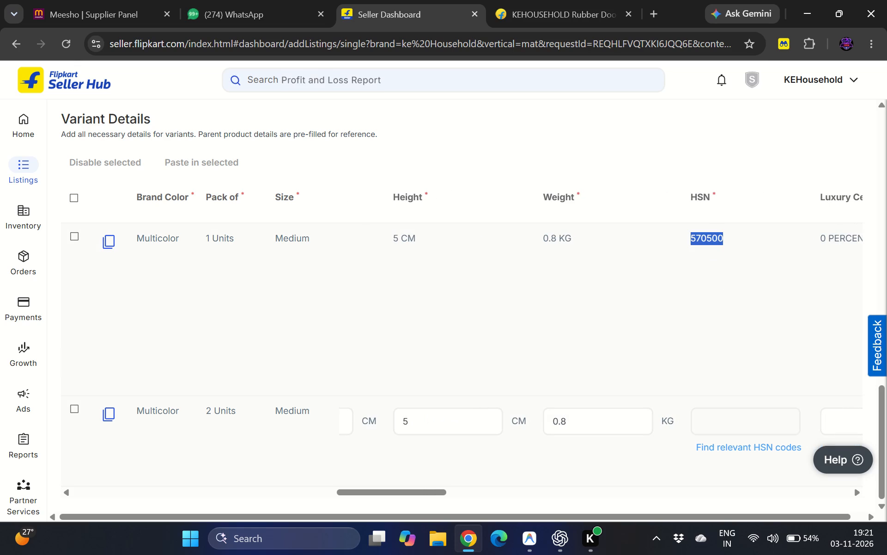
left_click(707, 423)
key("ctrl+v")
scroll(757, 347, "left", 1)
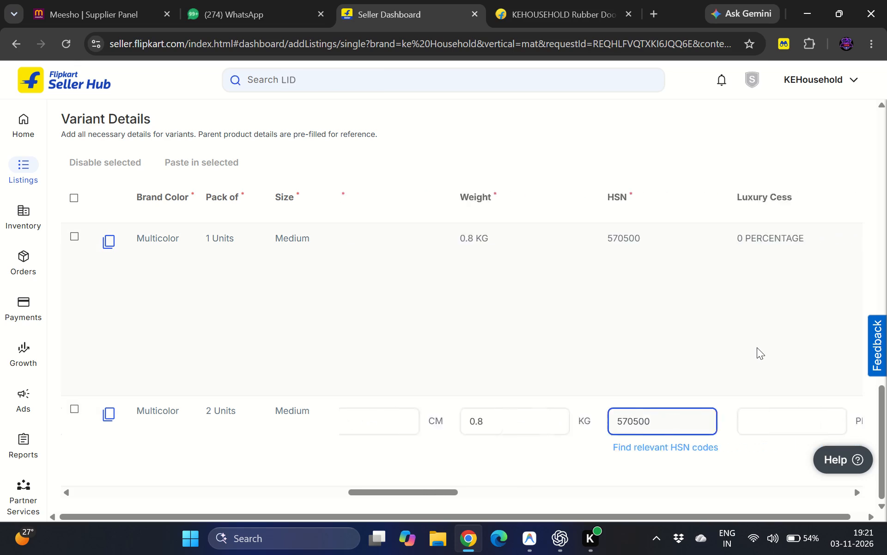
scroll(757, 347, "left", 2)
left_click(669, 431)
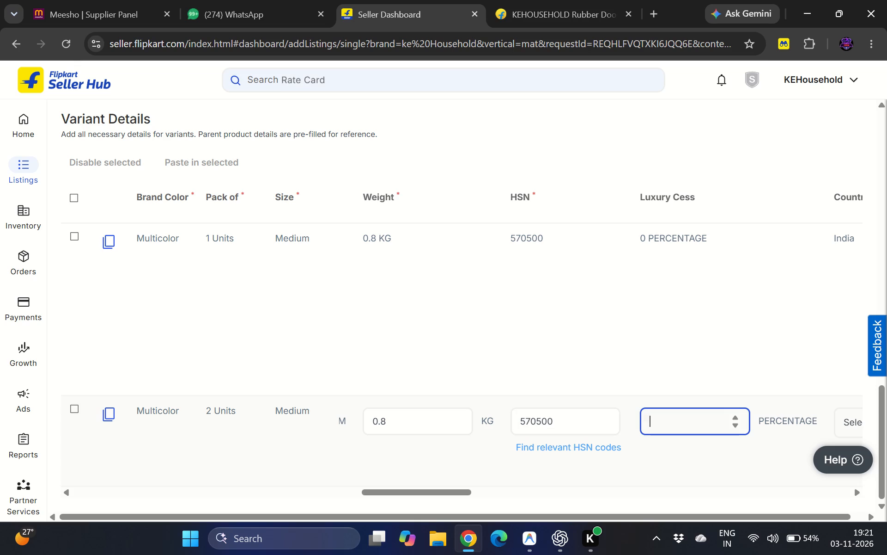
key("0")
Set the 2-unit variant's Country Of Origin to India.
scroll(725, 391, "left", 4)
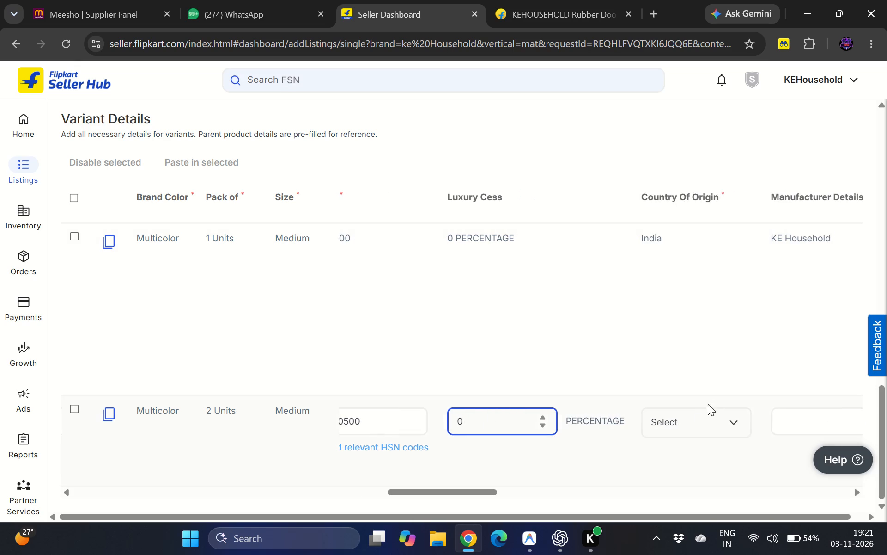
left_click(696, 417)
left_click(697, 465)
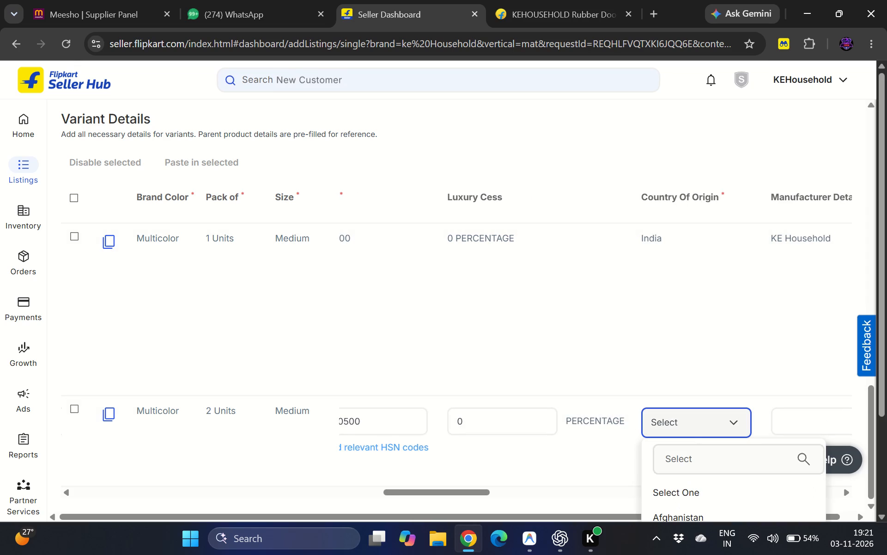
type("idn")
key("BackSpace")
key("BackSpace")
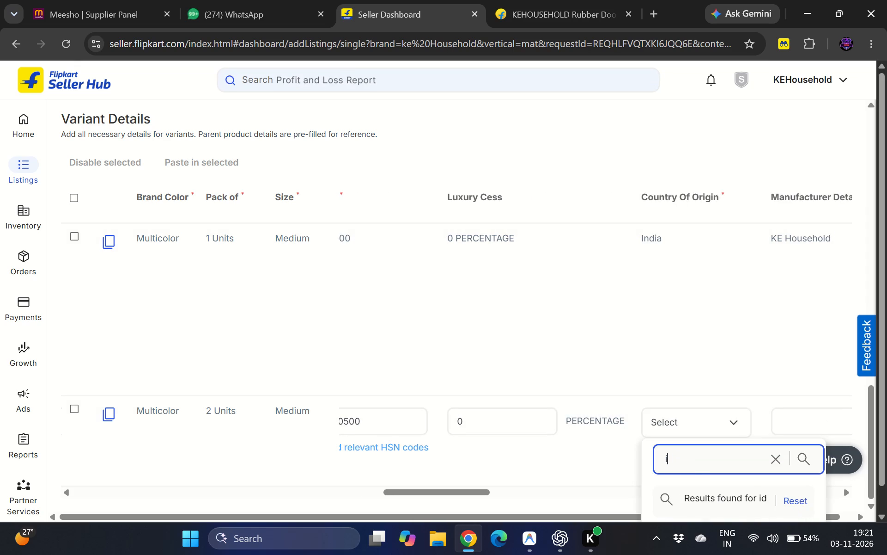
type("ndia")
scroll(708, 462, "down", 1)
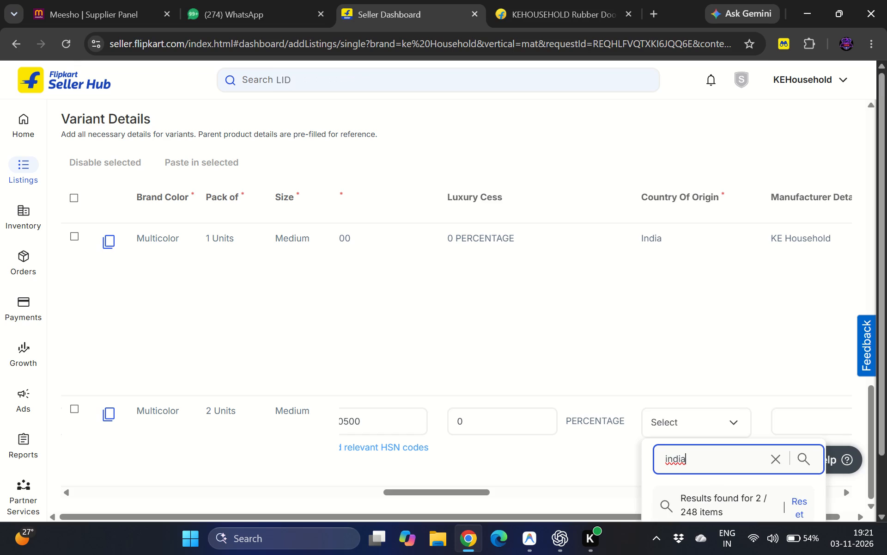
scroll(708, 462, "down", 1)
left_click(664, 504)
Copy KE Household from the 1-unit variant into the 2-unit variant's Manufacturer Details and Packer Details.
scroll(709, 433, "left", 3)
triple_click(672, 240)
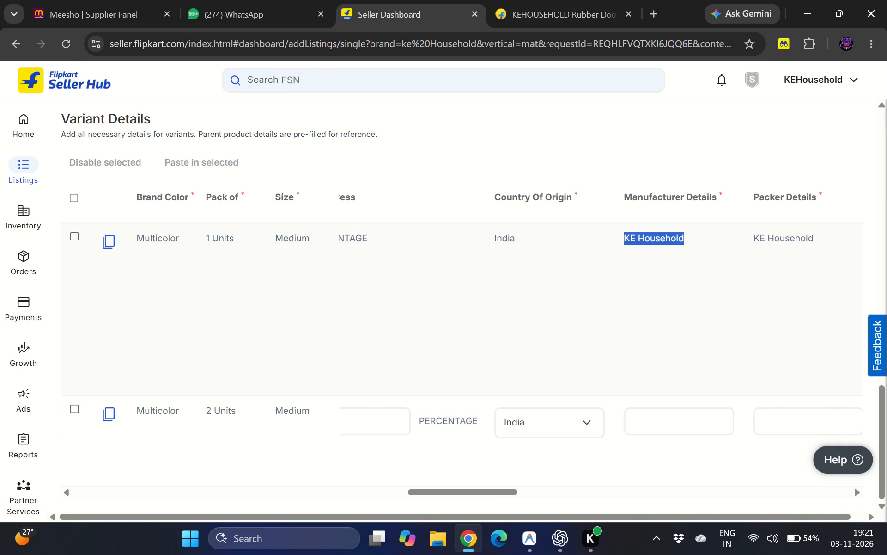
key("ctrl+c")
left_click(647, 422)
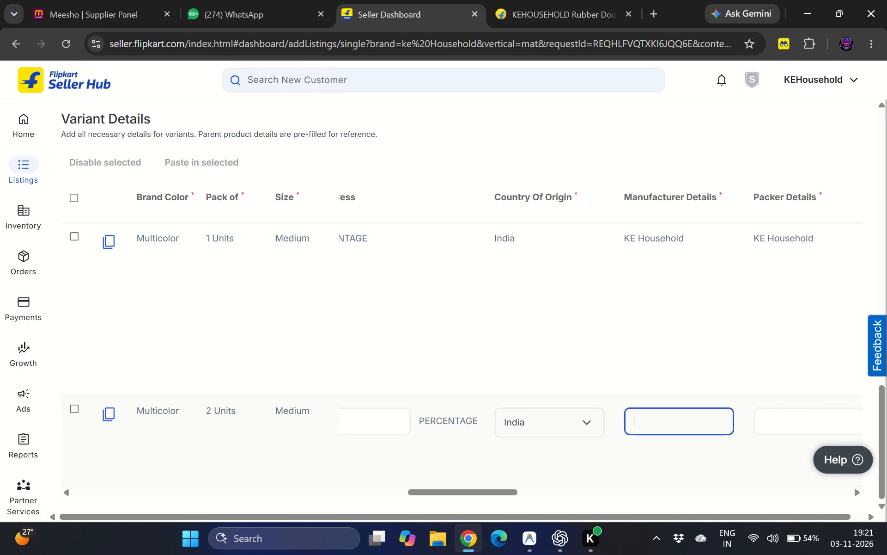
key("ctrl+c")
key("ctrl+v")
left_click(782, 429)
key("ctrl+v")
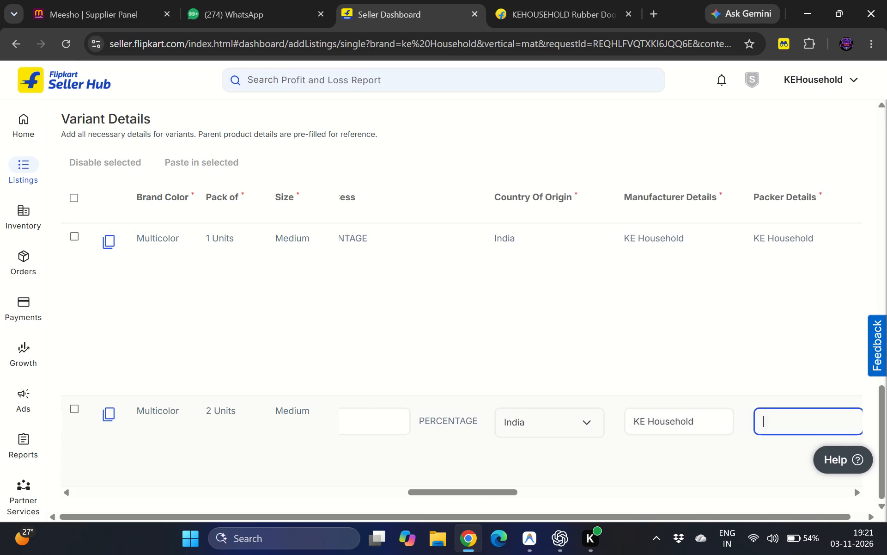
Set the 2-unit variant's Tax Code to GST_5 and its Minimum Order Quantity to 1.
scroll(773, 404, "left", 5)
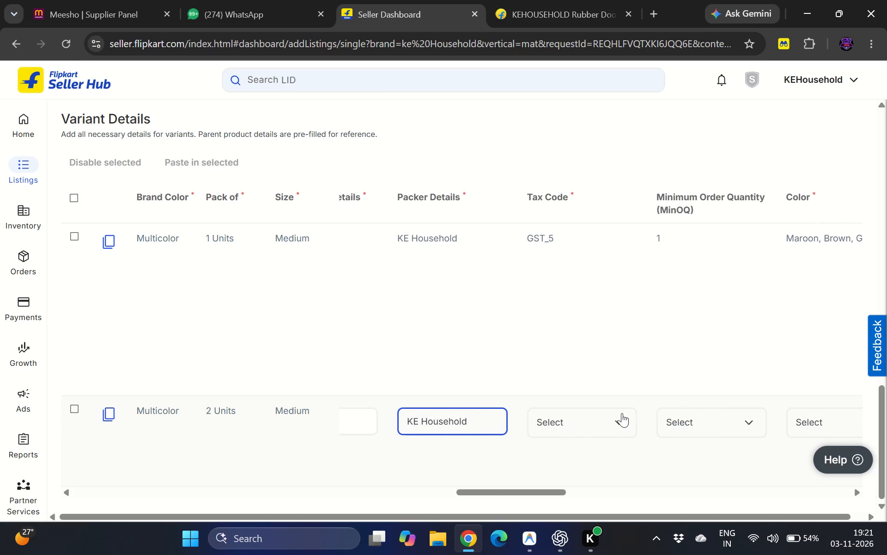
left_click(595, 425)
scroll(575, 496, "down", 1)
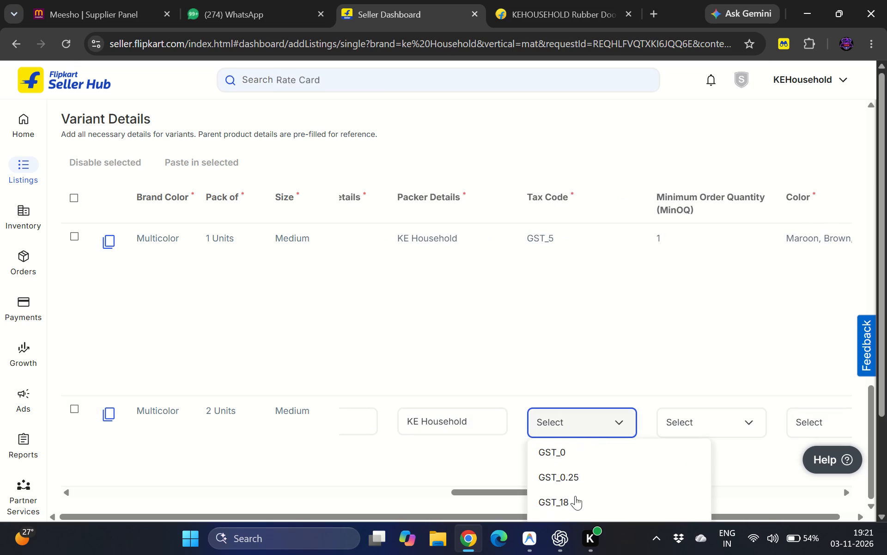
scroll(575, 496, "down", 2)
left_click(564, 501)
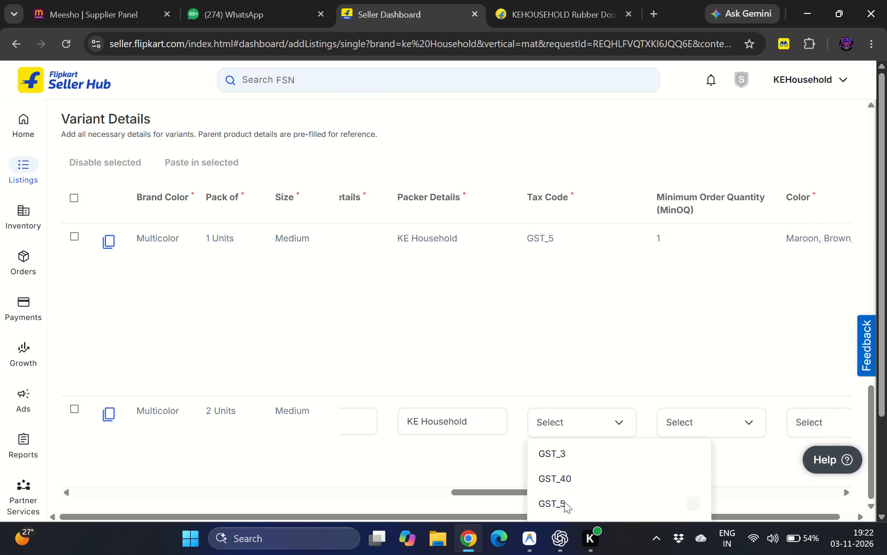
left_click(691, 435)
scroll(699, 463, "down", 1)
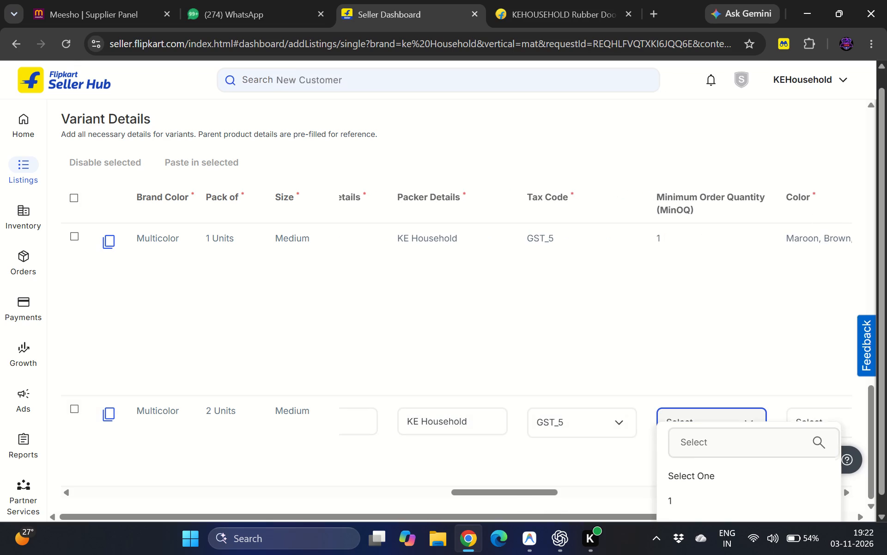
scroll(699, 463, "down", 1)
left_click(679, 495)
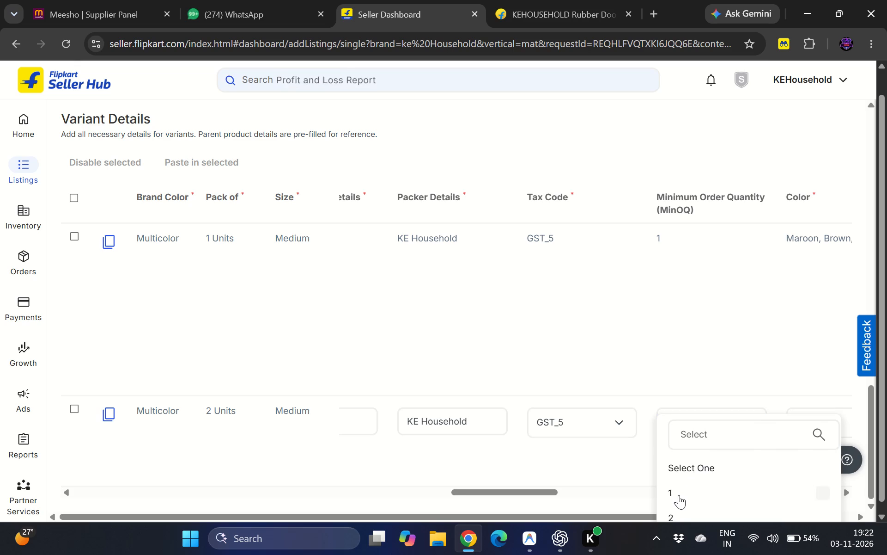
Choose Maroon, Brown and Grey as the 2-unit variant's Color values.
scroll(747, 413, "left", 2)
left_click(710, 418)
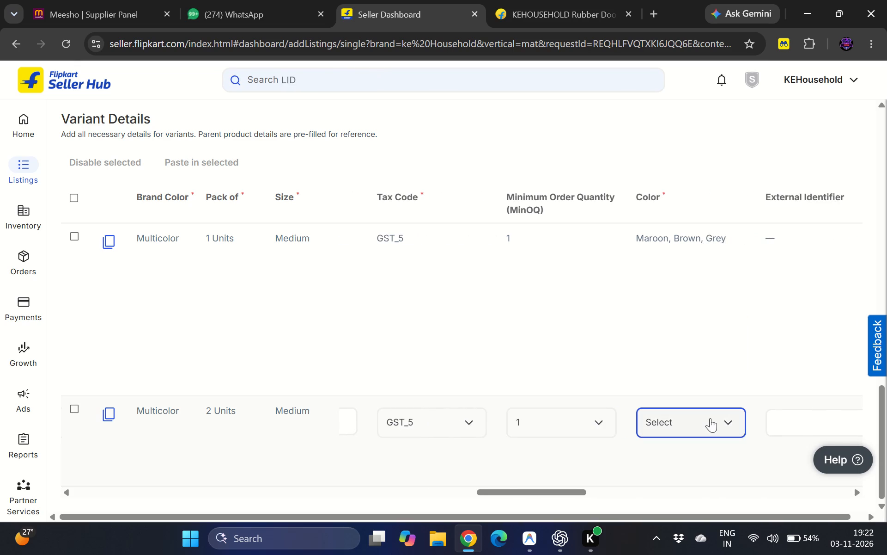
left_click(694, 457)
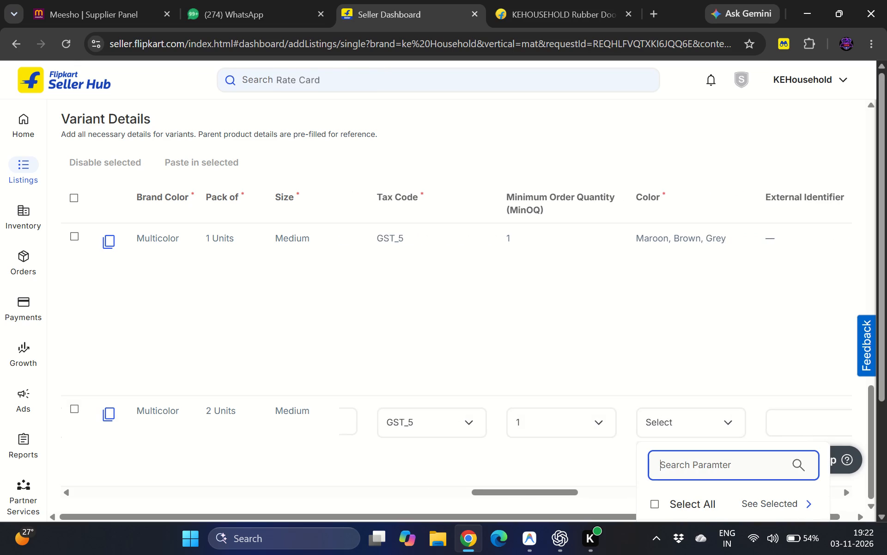
type("maroo")
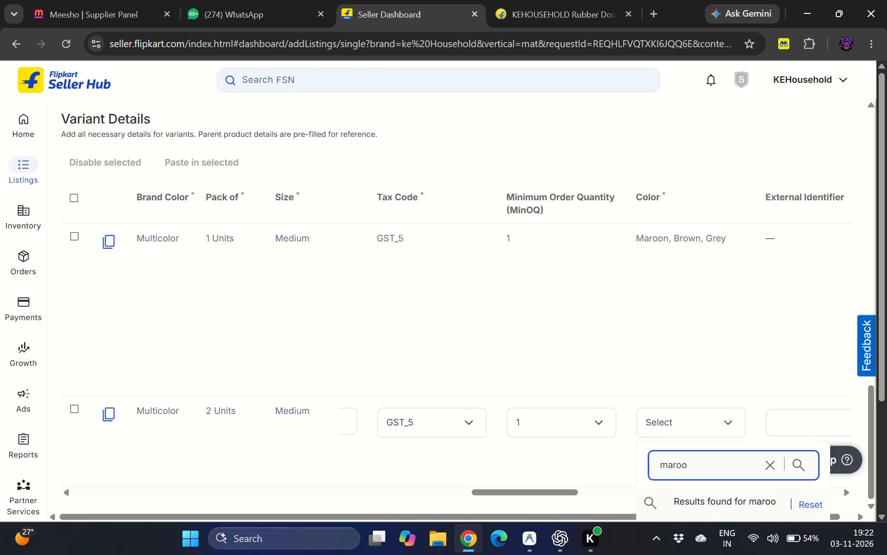
scroll(694, 457, "down", 2)
left_click(654, 444)
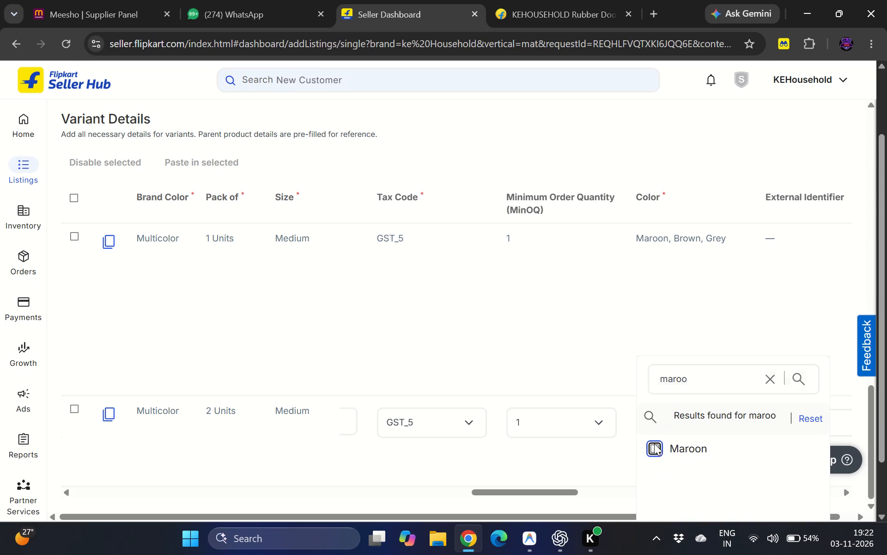
double_click(674, 468)
type("brown")
scroll(674, 468, "down", 2)
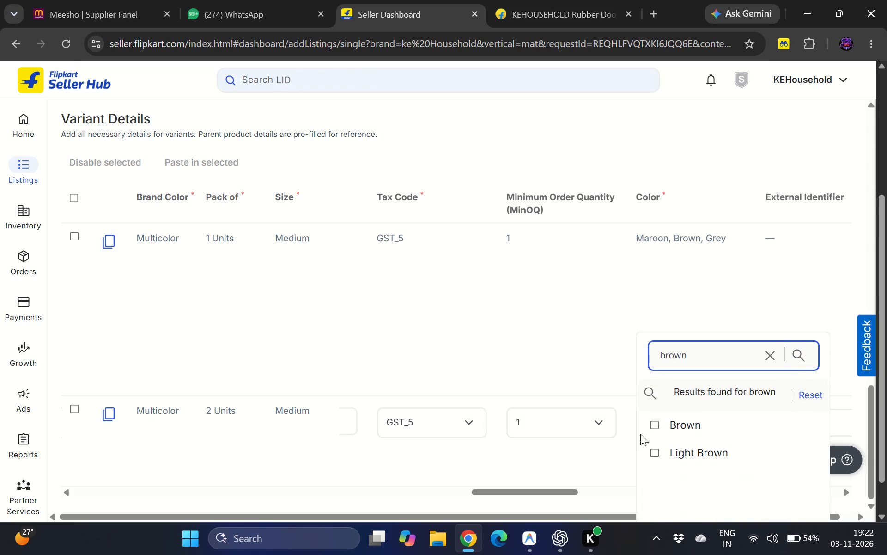
left_click(656, 426)
double_click(670, 468)
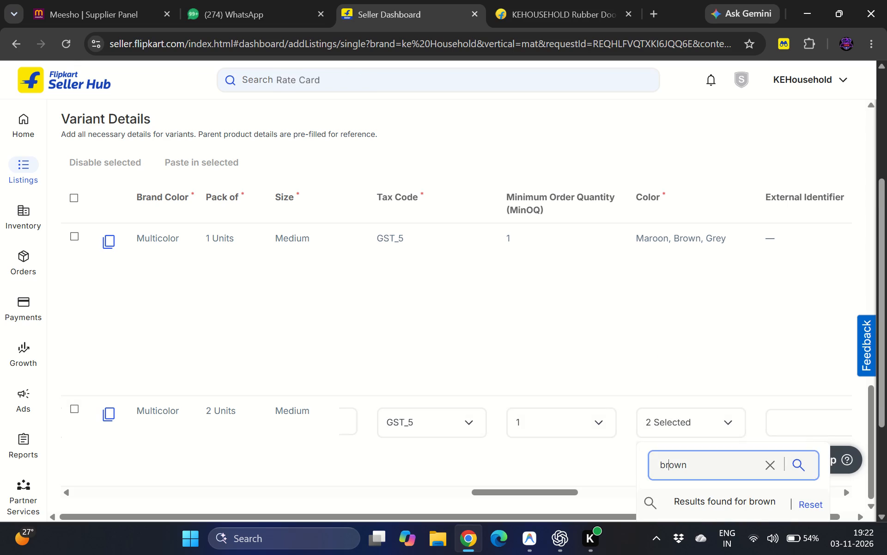
type("grey")
scroll(670, 468, "down", 1)
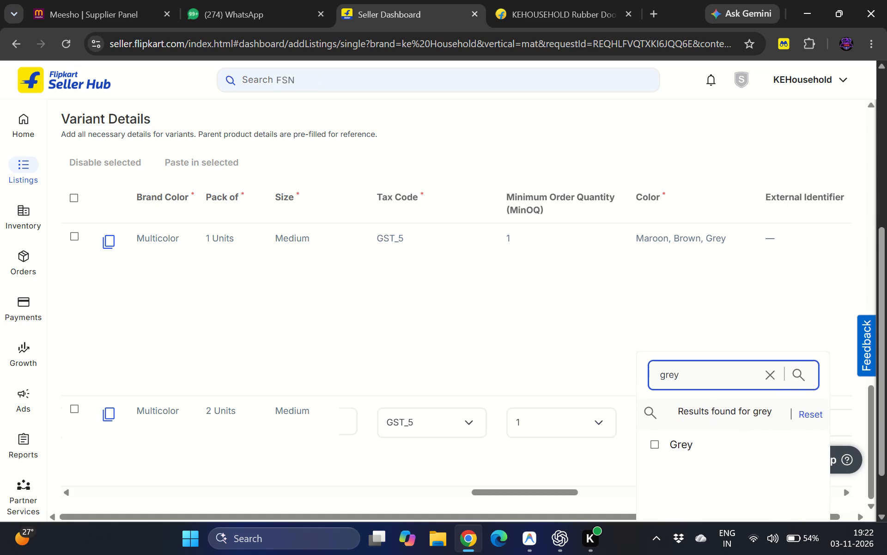
left_click(654, 447)
left_click(610, 455)
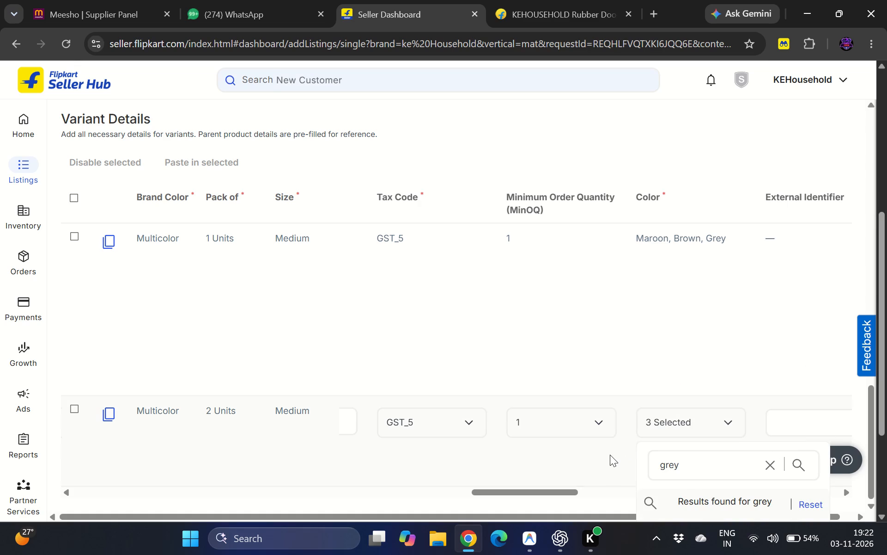
scroll(751, 384, "left", 4)
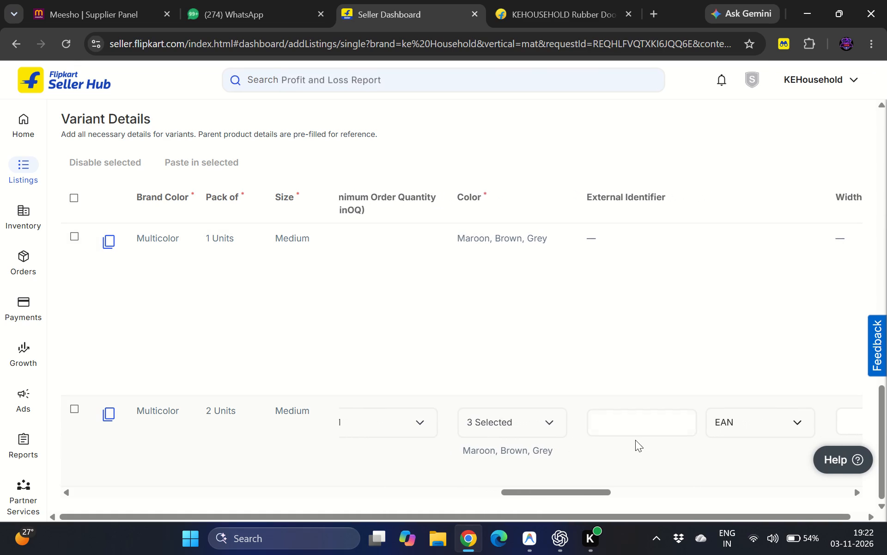
scroll(695, 409, "left", 9)
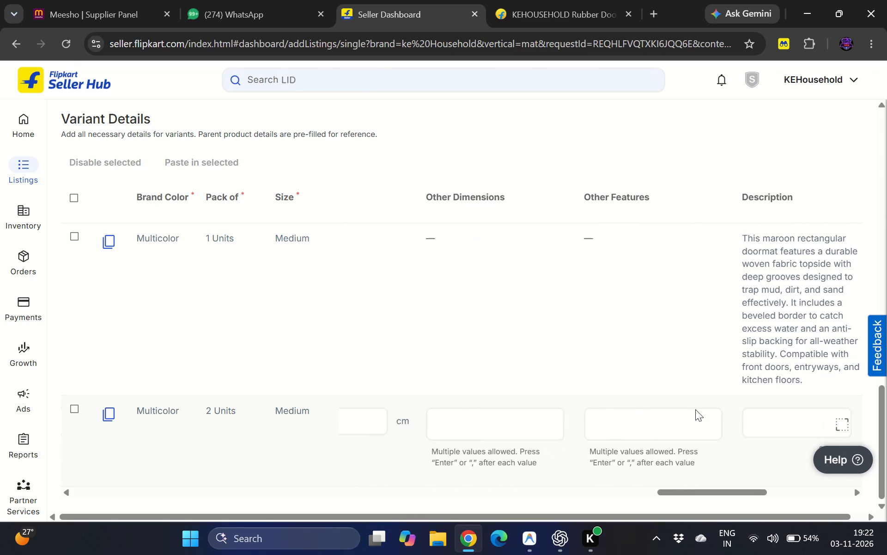
scroll(695, 409, "left", 2)
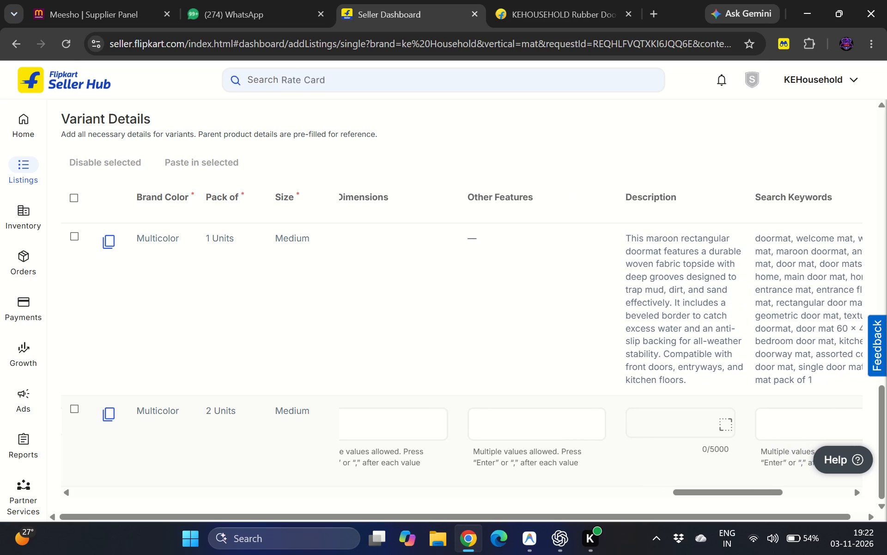
scroll(661, 287, "left", 1)
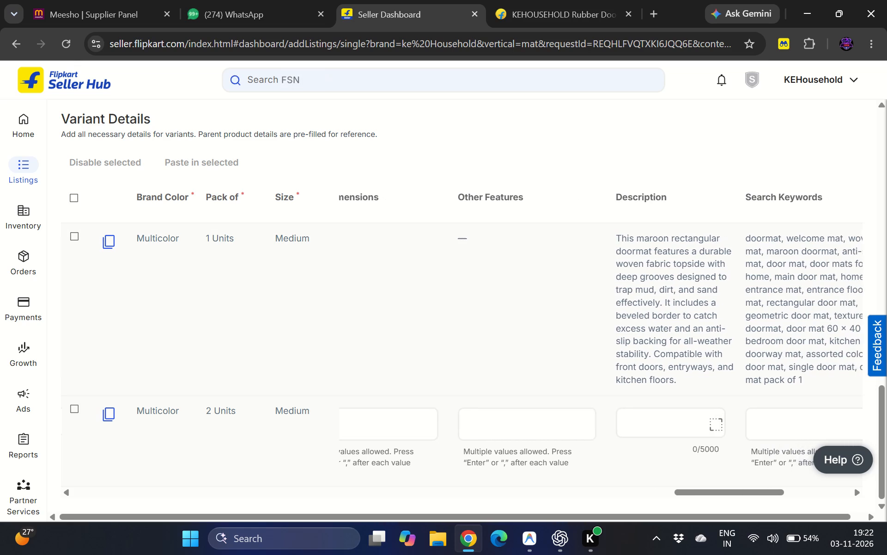
scroll(661, 287, "left", 1)
left_click_drag(702, 240, 746, 351)
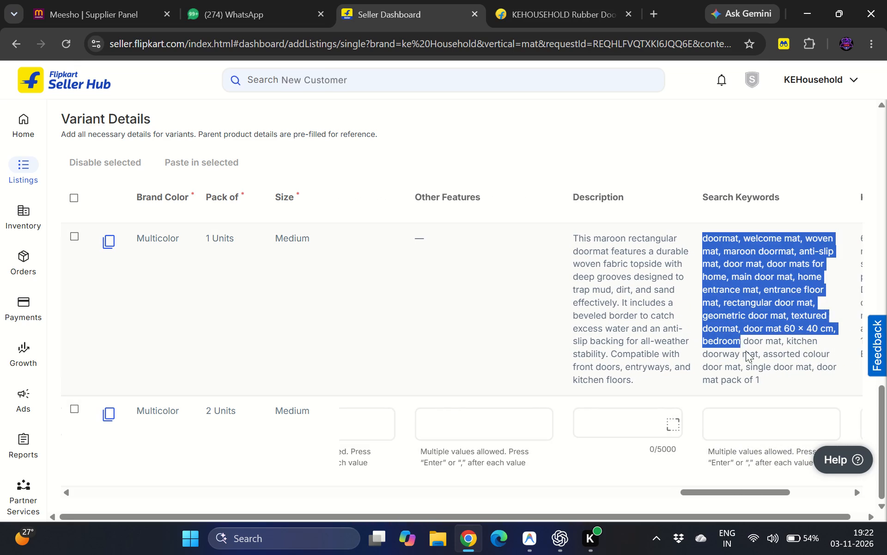
left_click_drag(746, 351, 761, 380)
scroll(763, 339, "up", 1)
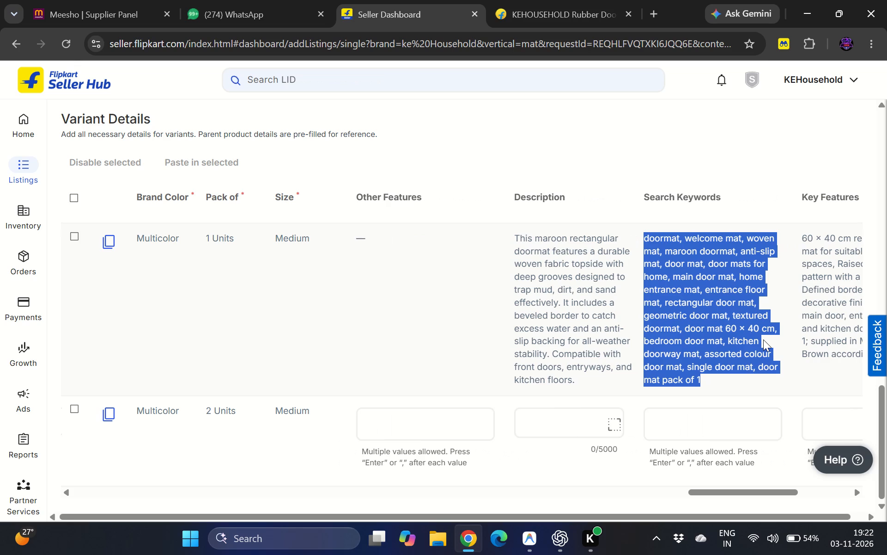
scroll(763, 339, "up", 2)
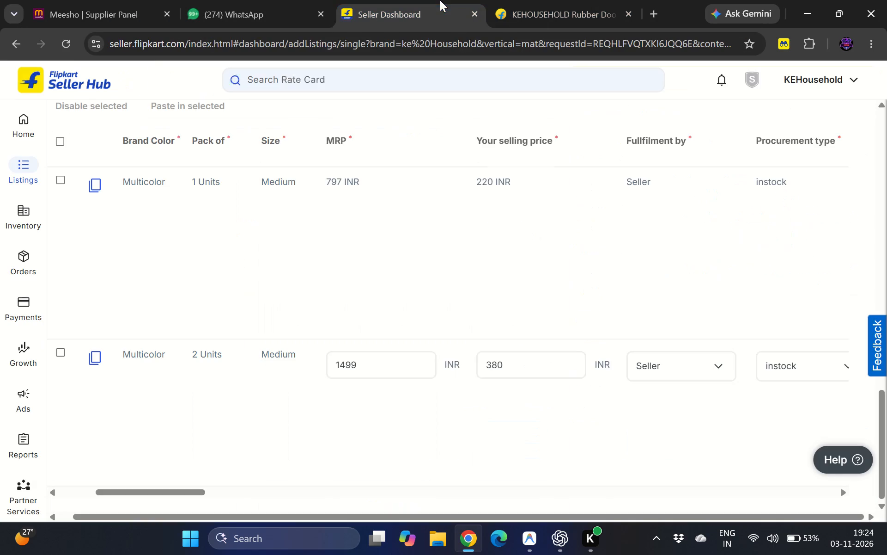
scroll(466, 292, "down", 1)
scroll(466, 292, "left", 15)
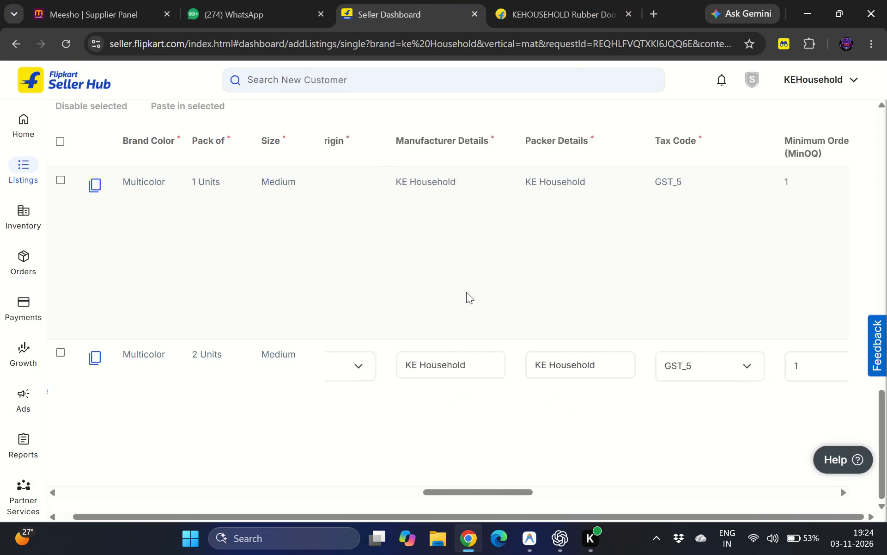
scroll(466, 292, "left", 7)
scroll(466, 292, "right", 2)
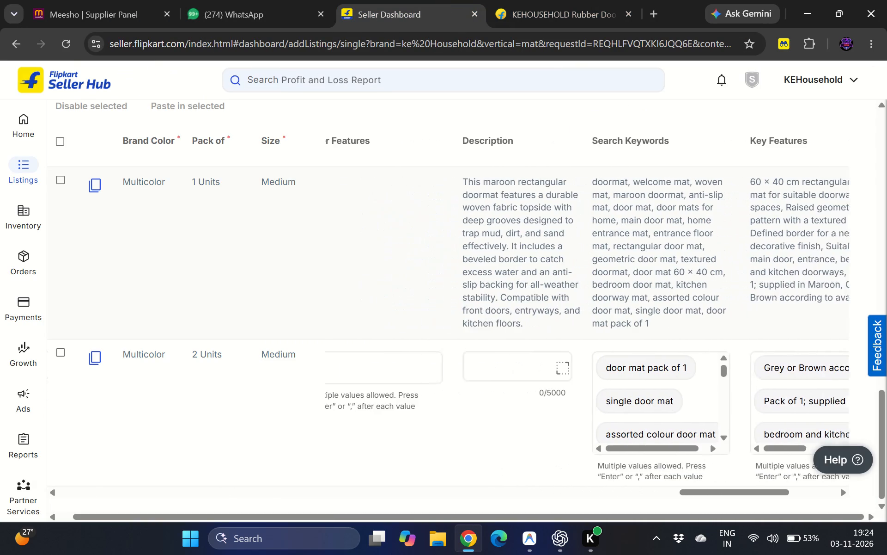
left_click(482, 364)
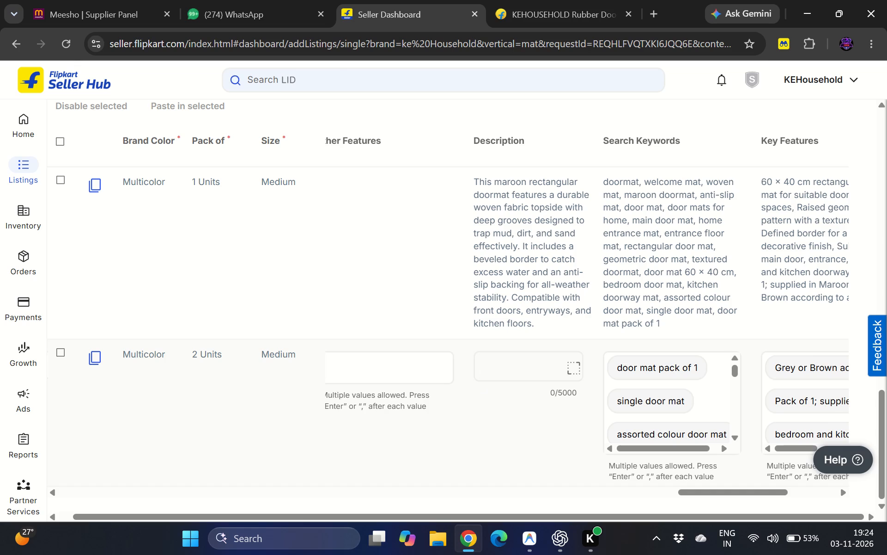
left_click(531, 371)
key("ctrl+v")
scroll(522, 407, "right", 1)
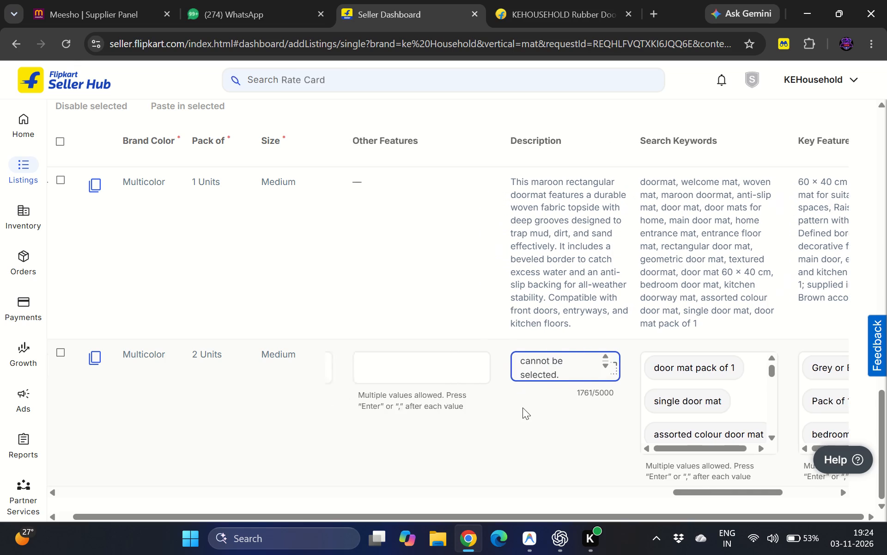
scroll(522, 407, "right", 1)
left_click(522, 407)
Look over the 2-unit variant's remaining fields and the variant attributes and images in the Flipkart listing.
scroll(522, 407, "right", 2)
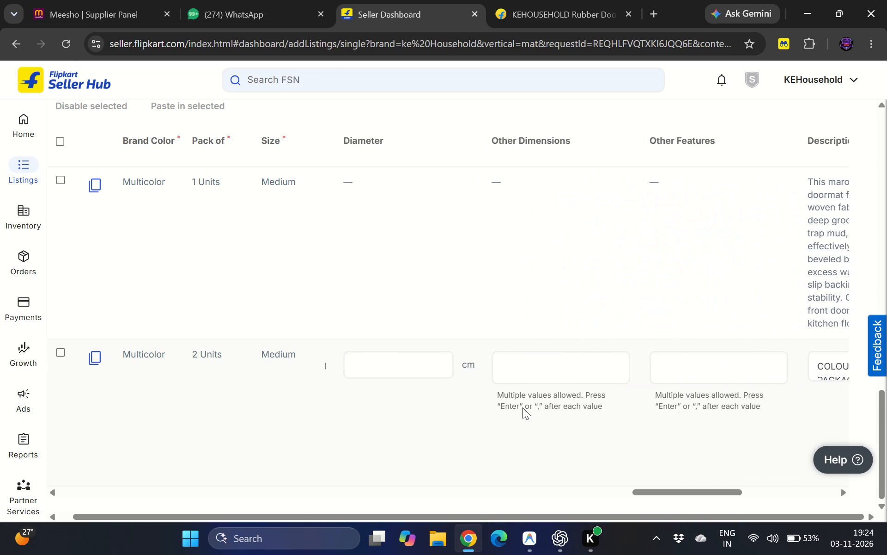
scroll(522, 407, "right", 5)
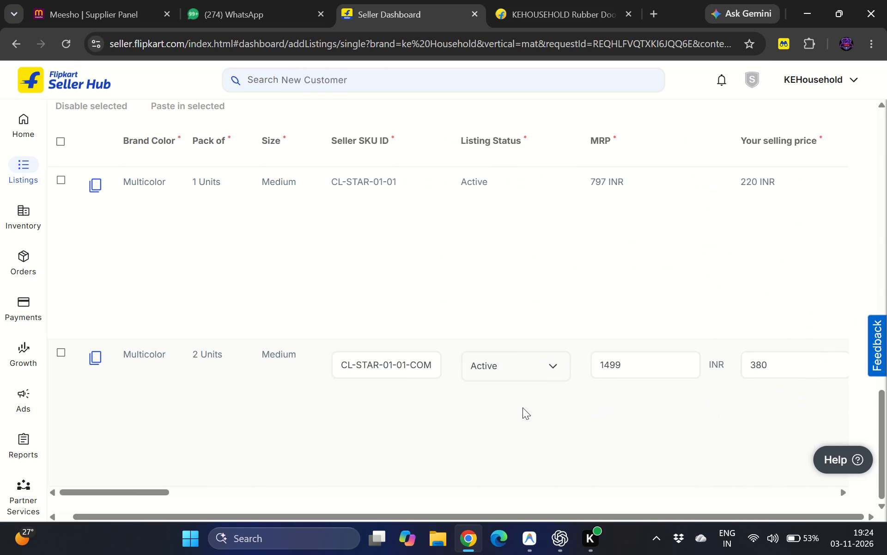
scroll(289, 409, "right", 2)
scroll(289, 409, "up", 5)
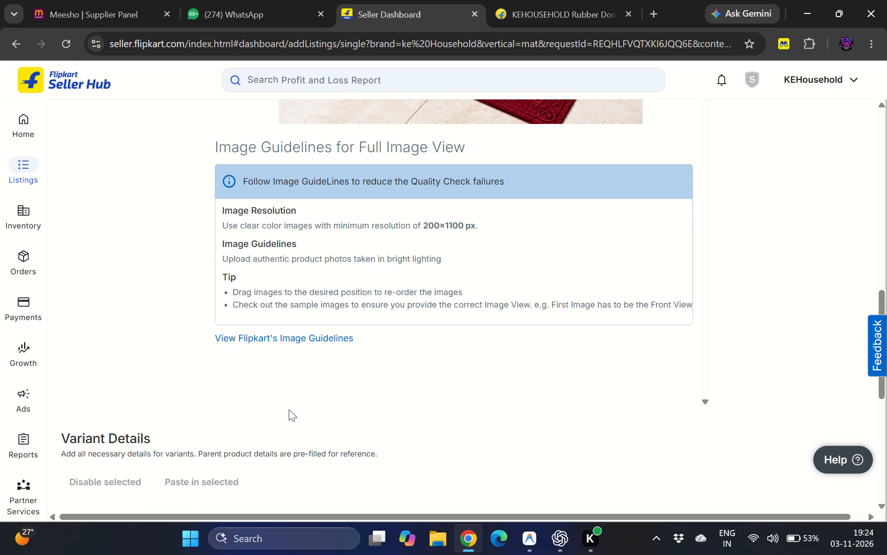
scroll(289, 409, "up", 3)
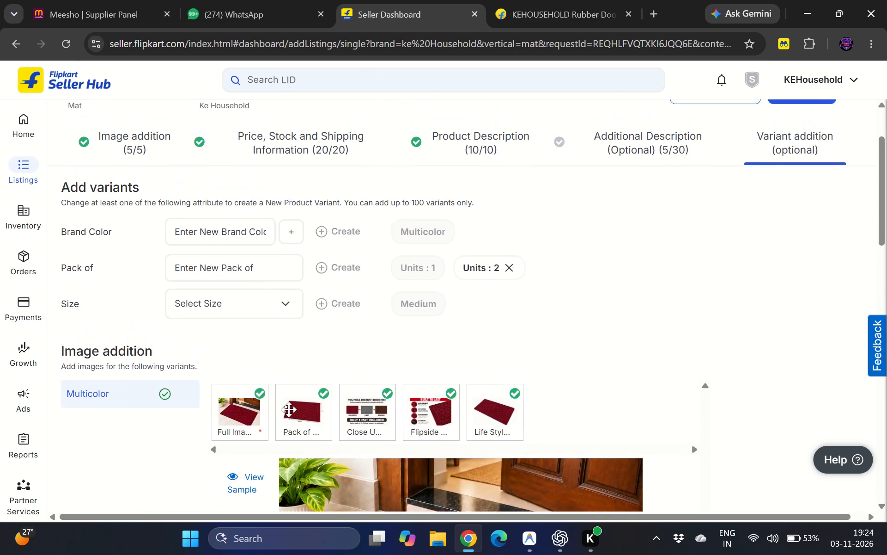
scroll(289, 409, "up", 1)
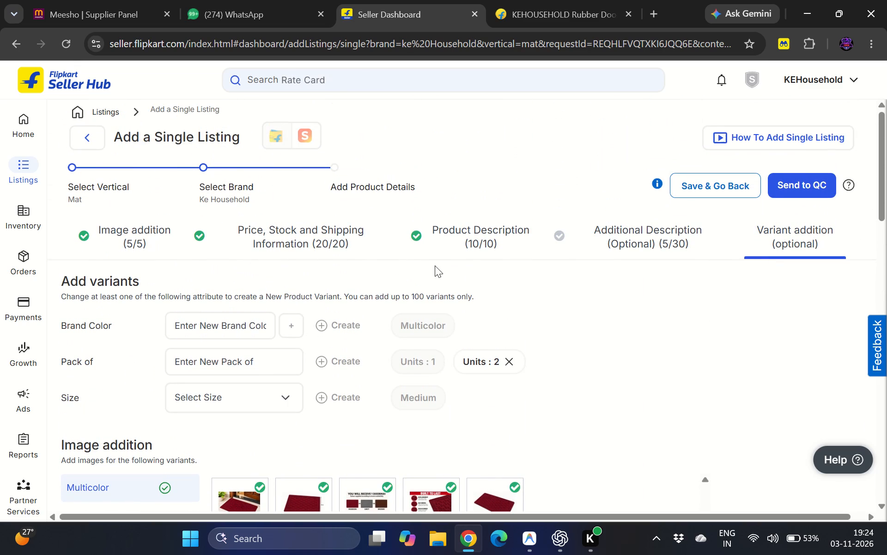
scroll(459, 260, "right", 2)
scroll(473, 259, "left", 3)
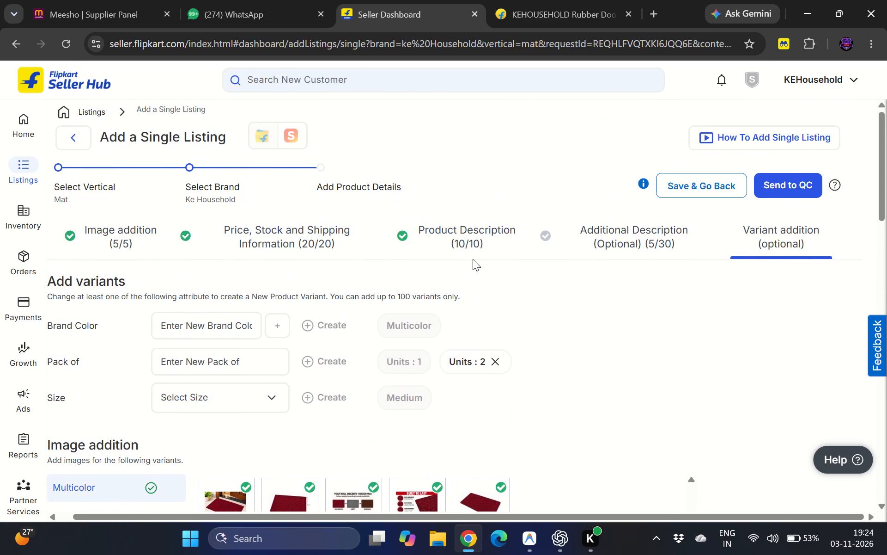
Review the listing's Additional Description fields, including keywords, items included, mat features, dimensions and description.
left_click(611, 243)
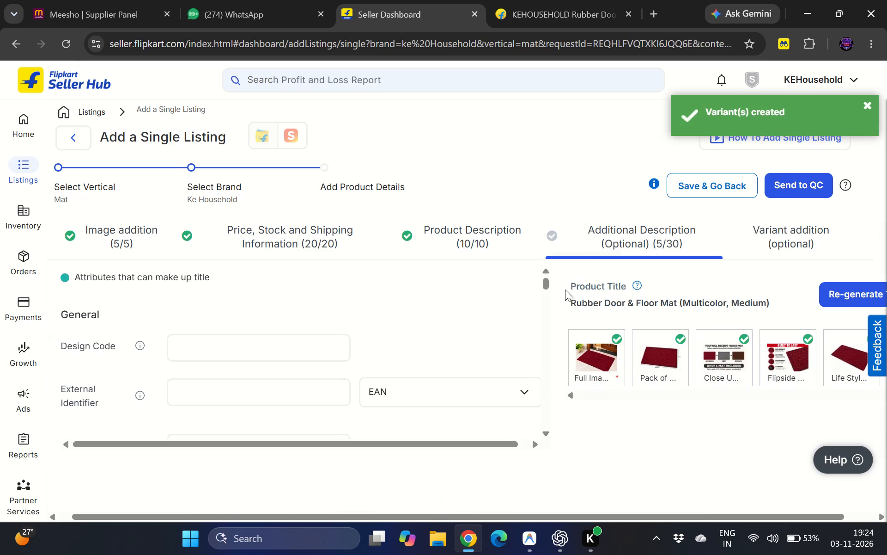
scroll(474, 320, "down", 4)
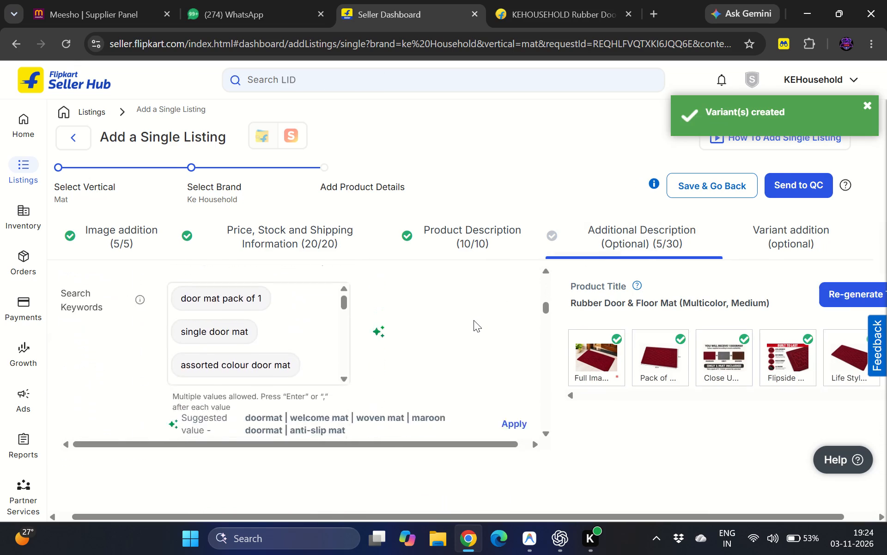
scroll(474, 320, "down", 4)
scroll(474, 320, "left", 1)
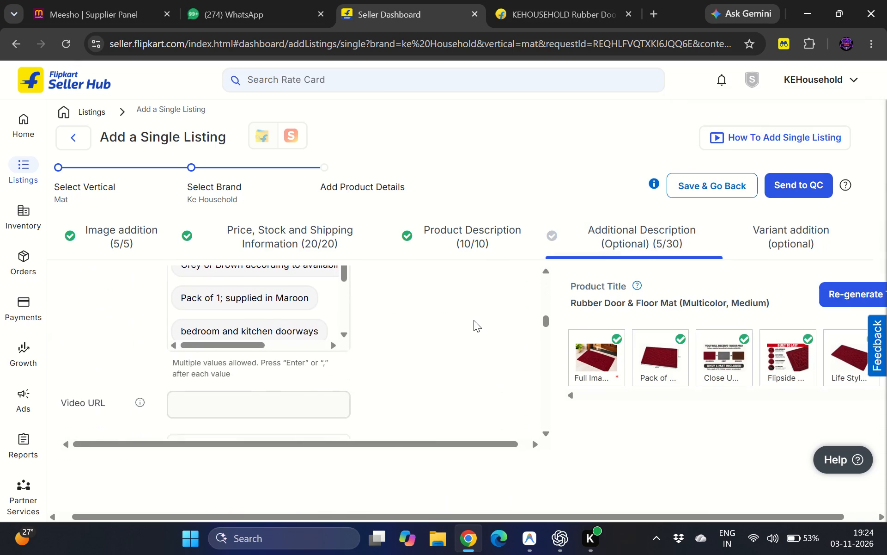
scroll(474, 320, "left", 1)
scroll(656, 296, "left", 2)
scroll(656, 296, "down", 2)
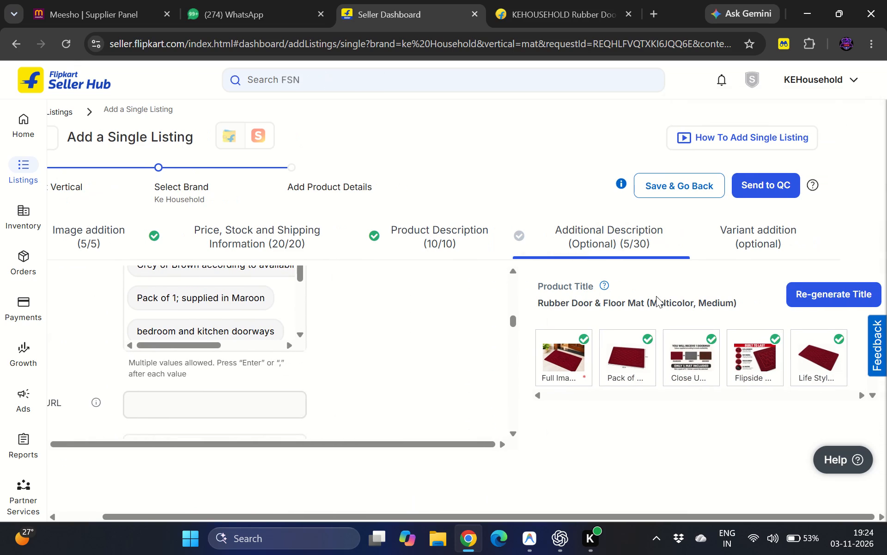
scroll(448, 342, "down", 1)
scroll(339, 380, "down", 1)
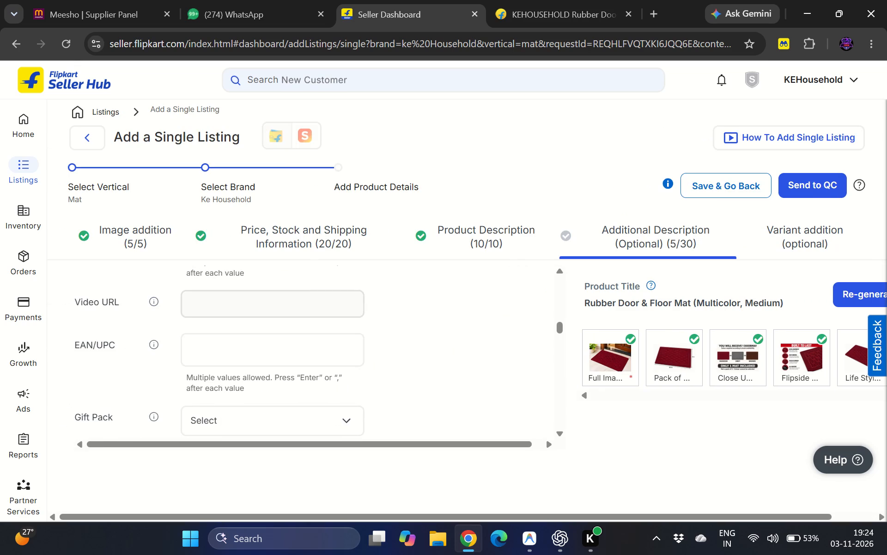
scroll(339, 380, "down", 2)
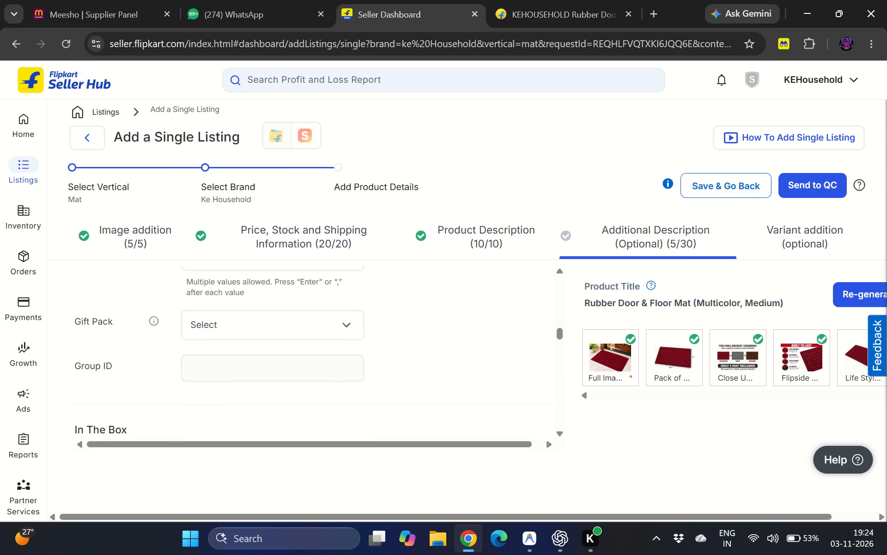
scroll(339, 380, "down", 2)
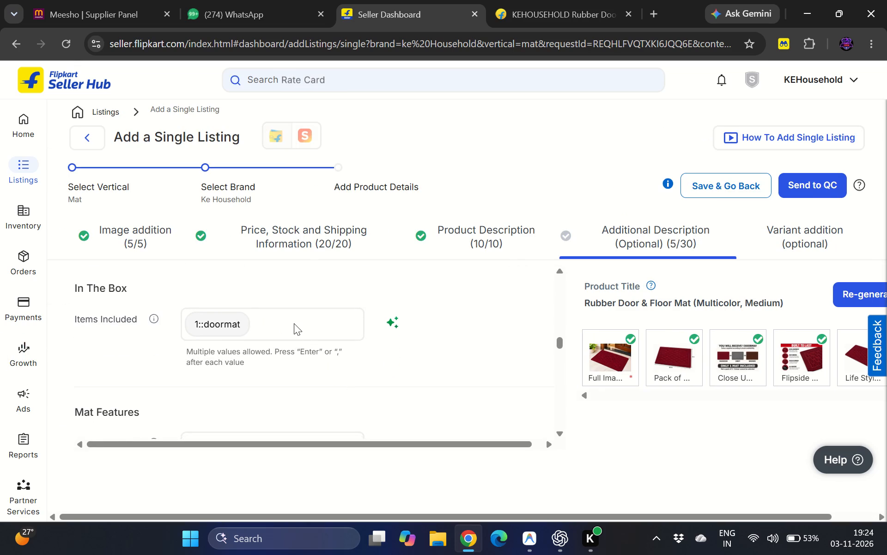
left_click(294, 323)
left_click(390, 287)
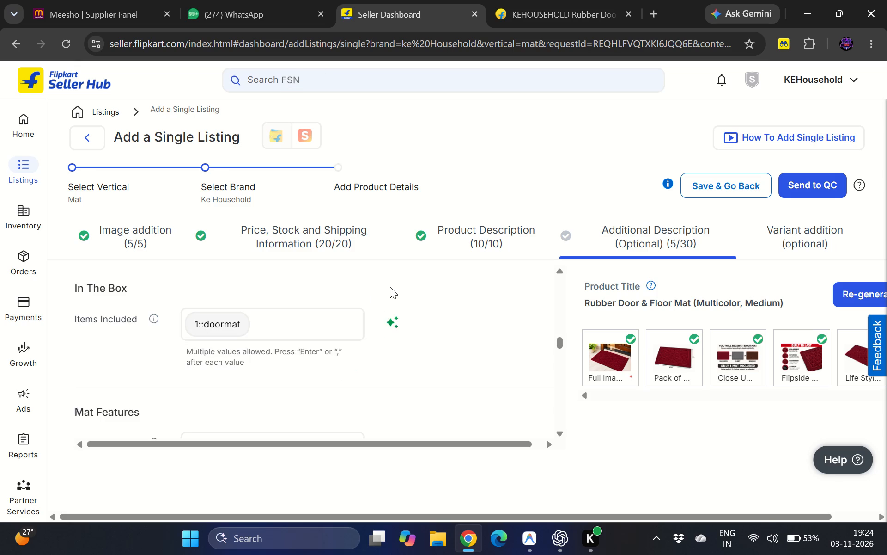
scroll(390, 287, "down", 2)
left_click(326, 314)
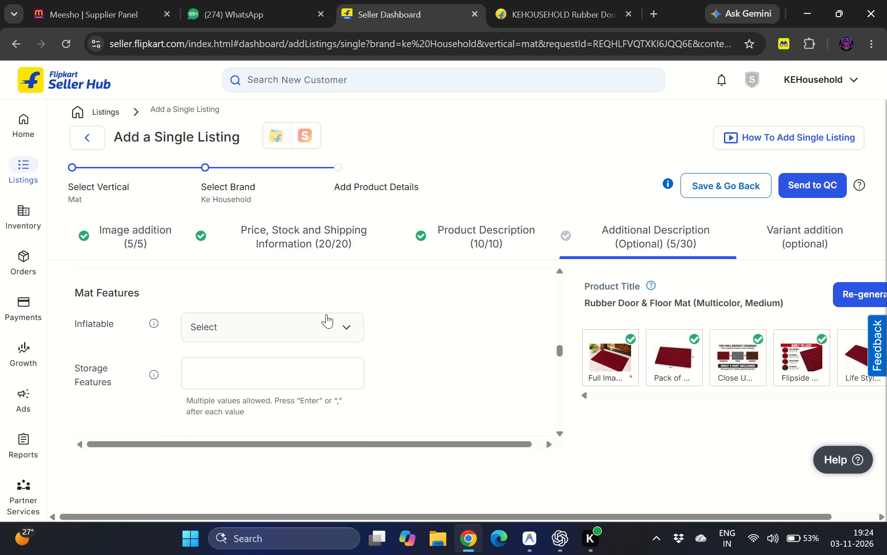
left_click(428, 305)
scroll(390, 342, "down", 1)
scroll(390, 342, "up", 1)
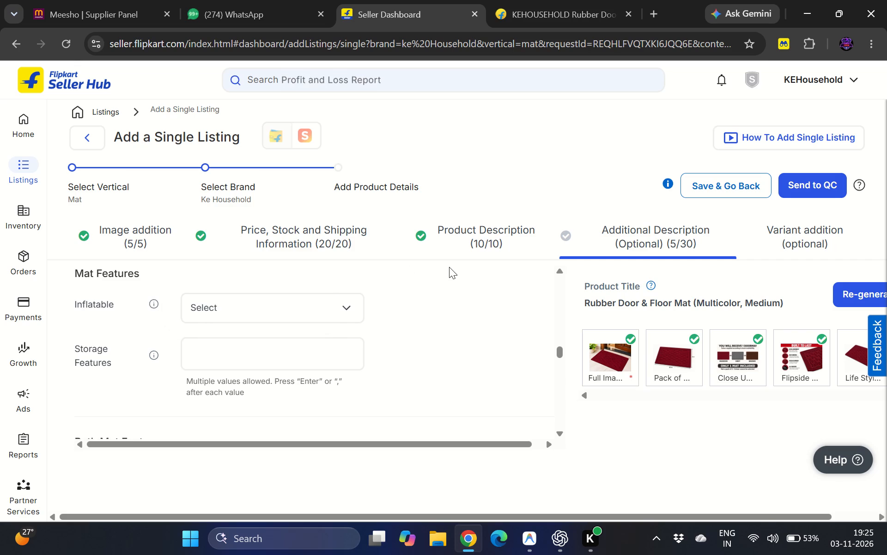
scroll(450, 267, "down", 2)
scroll(369, 345, "down", 1)
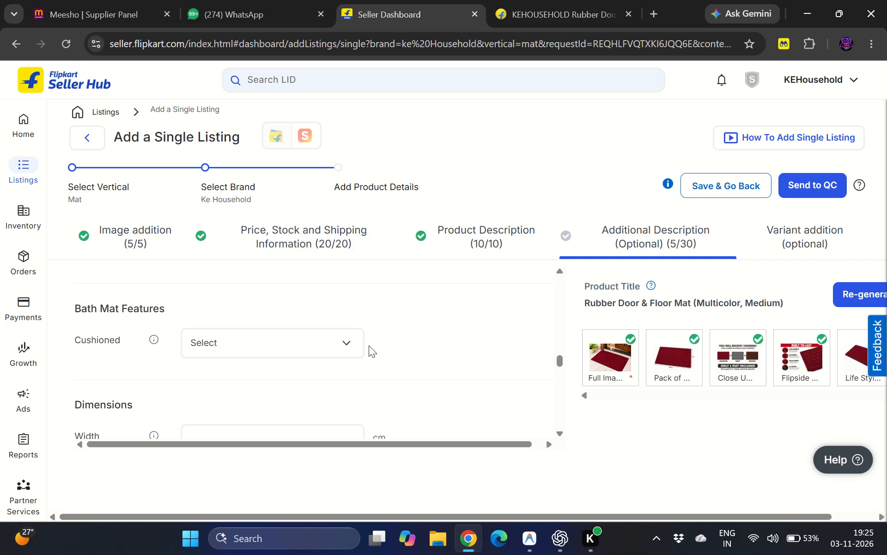
scroll(332, 339, "down", 1)
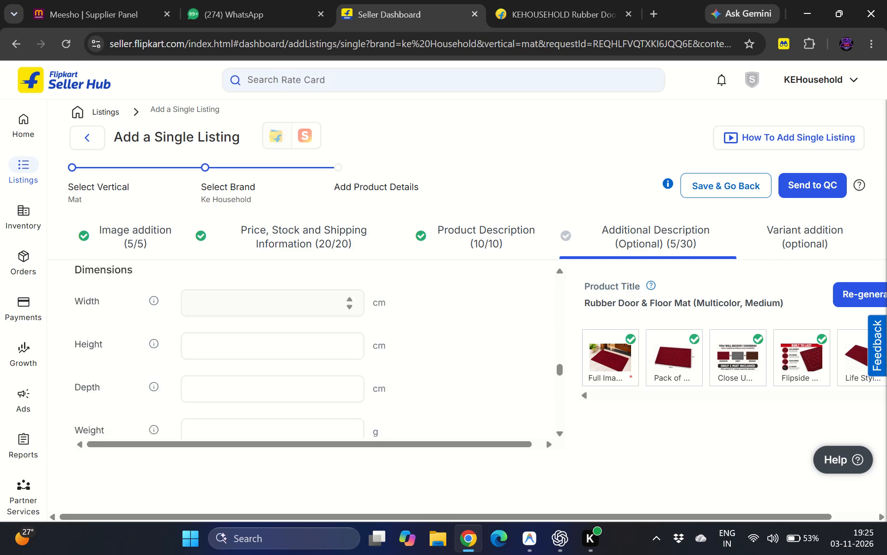